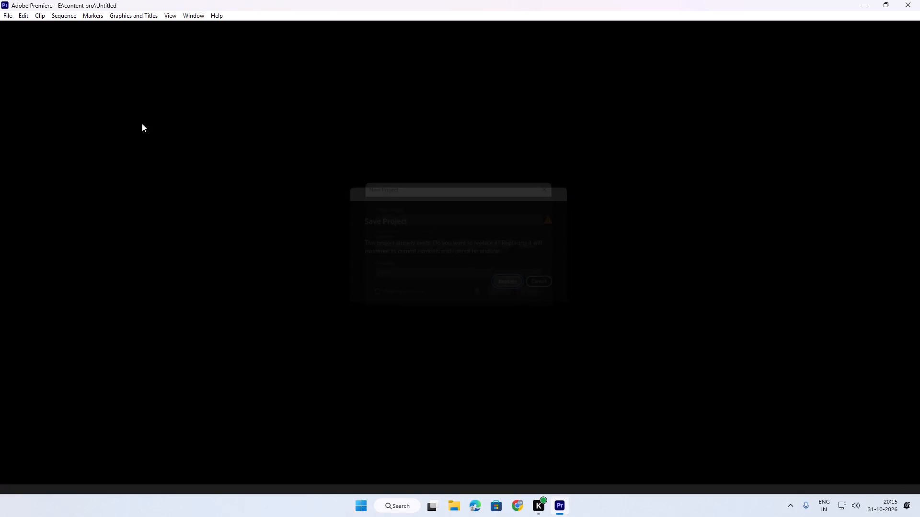
Switch to File Explorer and open the OBS Recorder folder on New Volume (E:).
{"action": "left_click", "coordinate": [454, 491]}
{"action": "left_click", "coordinate": [453, 499]}
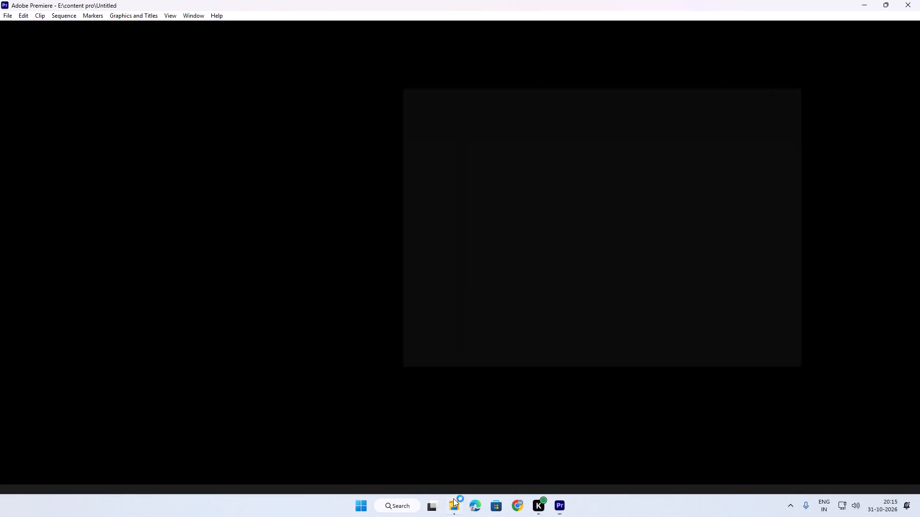
{"action": "scroll", "coordinate": [423, 303], "scroll_direction": "down", "scroll_amount": 2}
{"action": "left_click", "coordinate": [402, 332]}
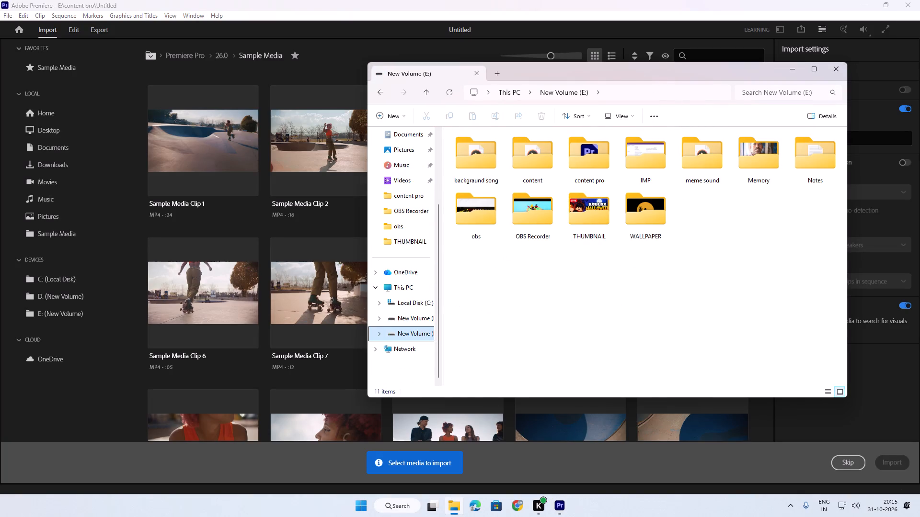
{"action": "left_click_drag", "start_coordinate": [646, 77], "coordinate": [689, 75]}
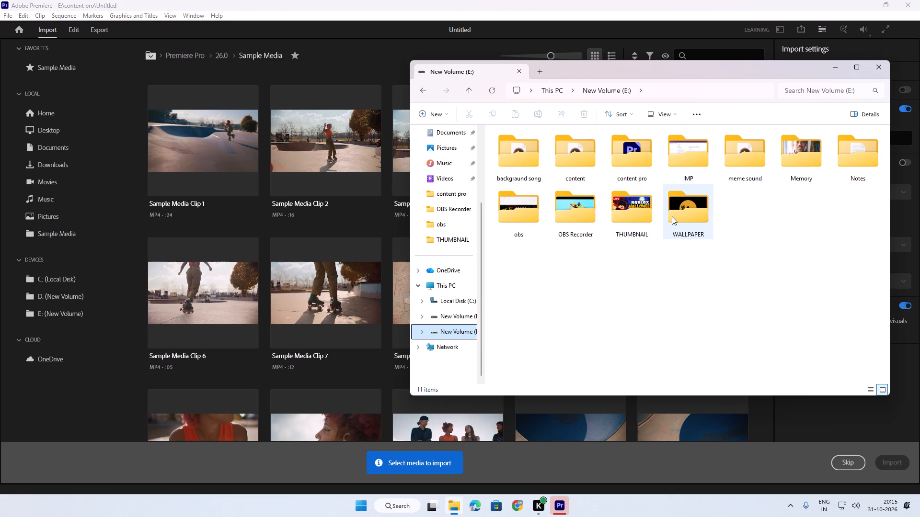
{"action": "double_click", "coordinate": [734, 225]}
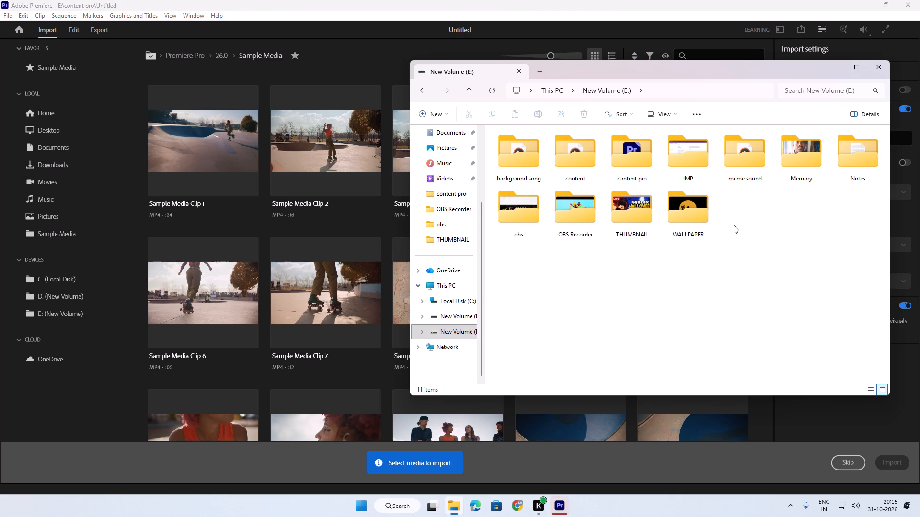
{"action": "double_click", "coordinate": [612, 153]}
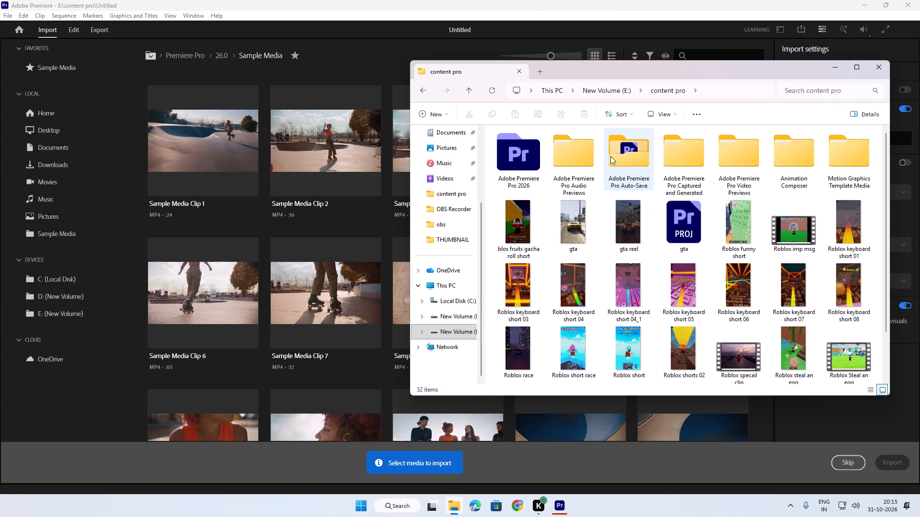
{"action": "scroll", "coordinate": [628, 269], "scroll_direction": "down", "scroll_amount": 4}
{"action": "left_click", "coordinate": [421, 85]}
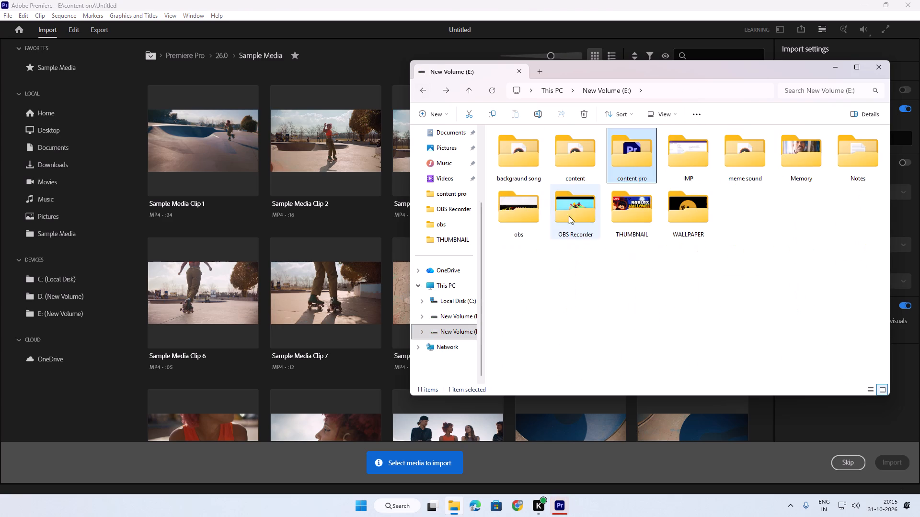
{"action": "scroll", "coordinate": [600, 249], "scroll_direction": "down", "scroll_amount": 2}
{"action": "double_click", "coordinate": [581, 219]}
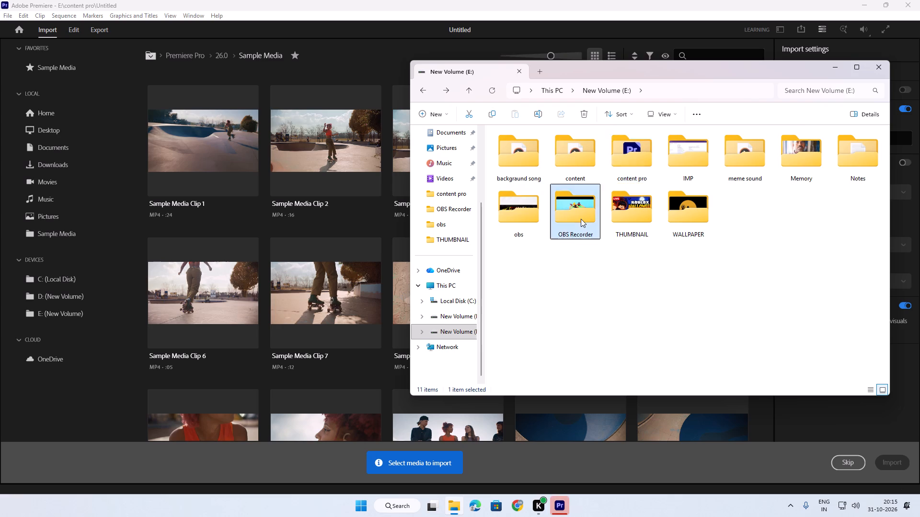
{"action": "double_click", "coordinate": [801, 300]}
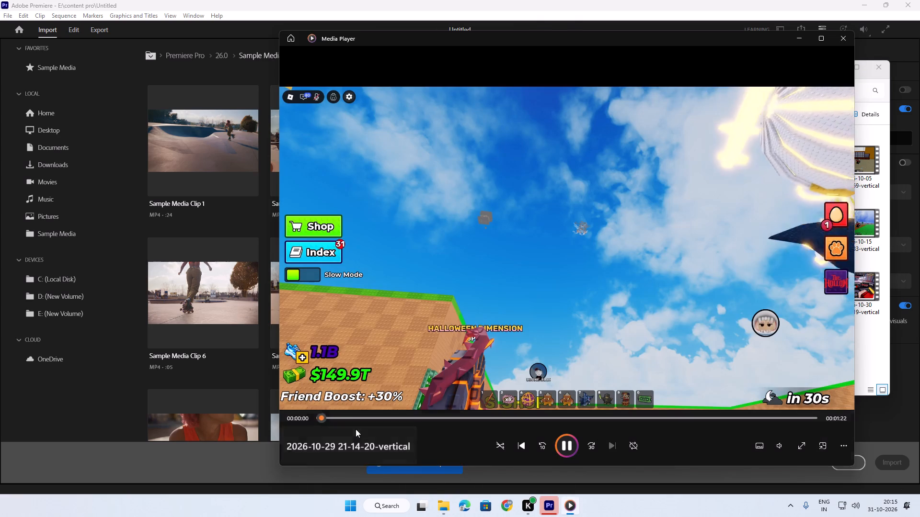
{"action": "left_click", "coordinate": [358, 421]}
{"action": "left_click", "coordinate": [398, 419]}
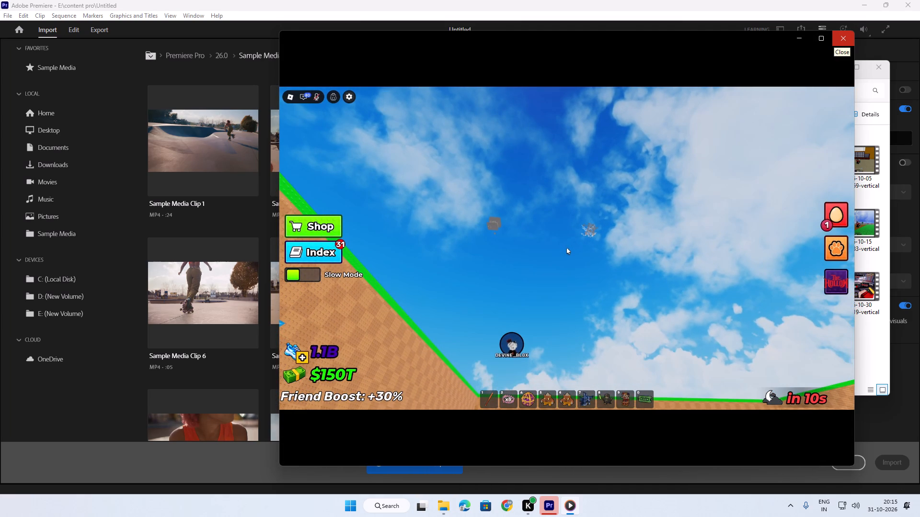
{"action": "left_click", "coordinate": [838, 44]}
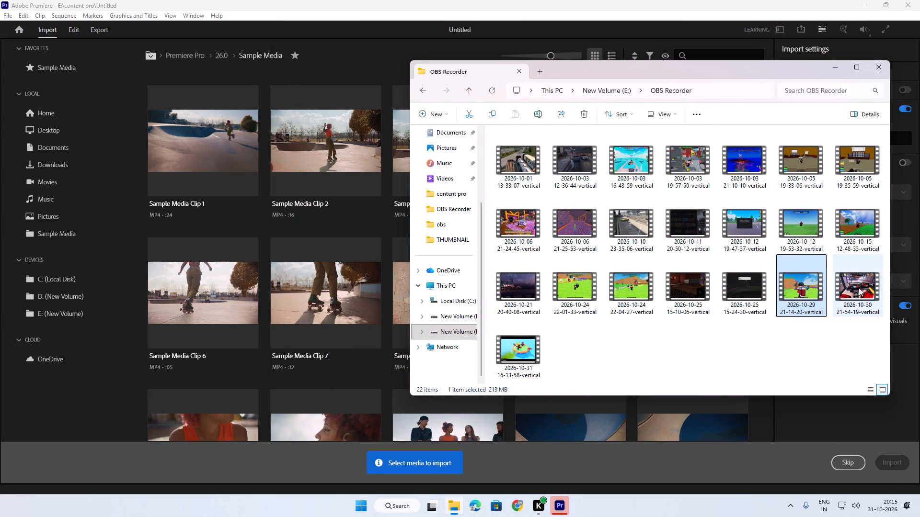
{"action": "left_click_drag", "start_coordinate": [807, 291], "coordinate": [550, 333]}
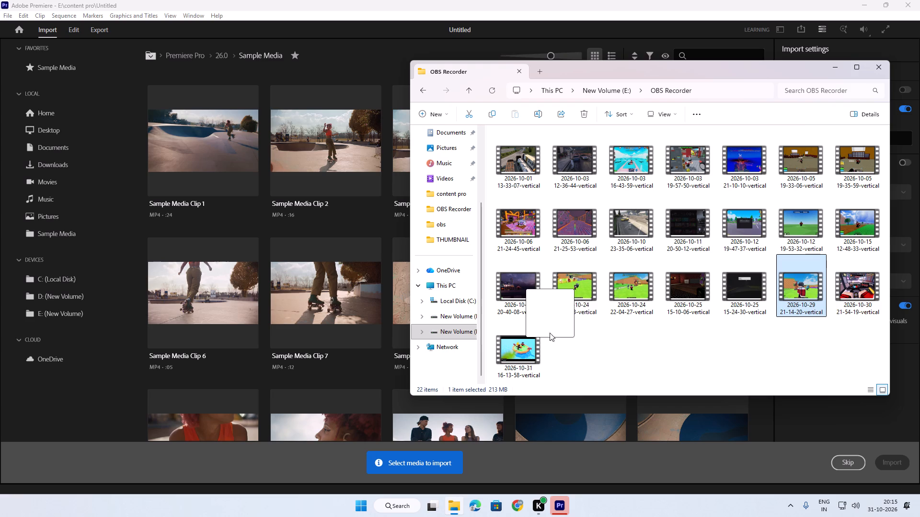
{"action": "left_click_drag", "start_coordinate": [550, 333], "coordinate": [780, 318]}
{"action": "left_click", "coordinate": [72, 23]}
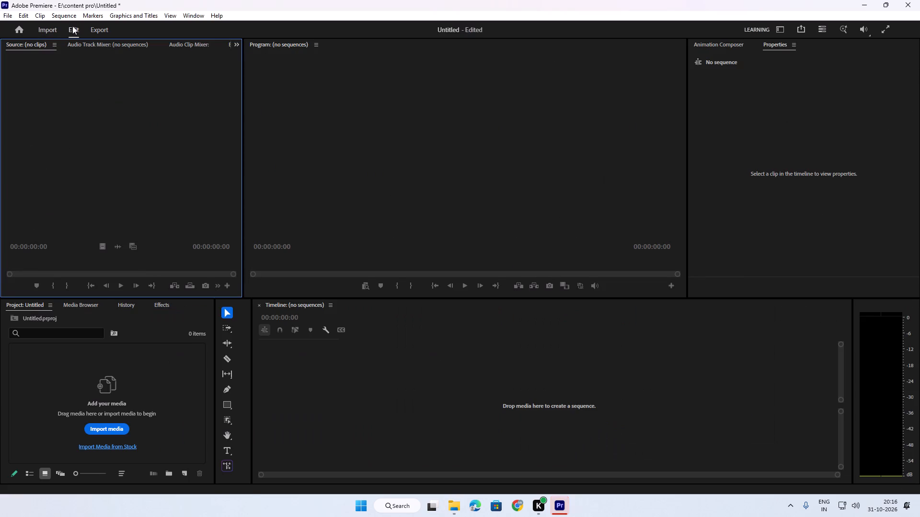
{"action": "left_click", "coordinate": [449, 510]}
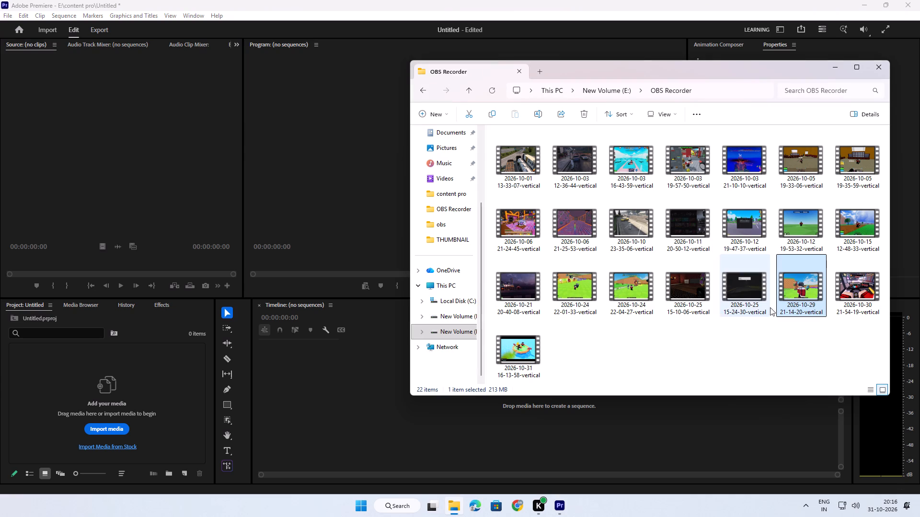
{"action": "left_click_drag", "start_coordinate": [792, 280], "coordinate": [132, 396]}
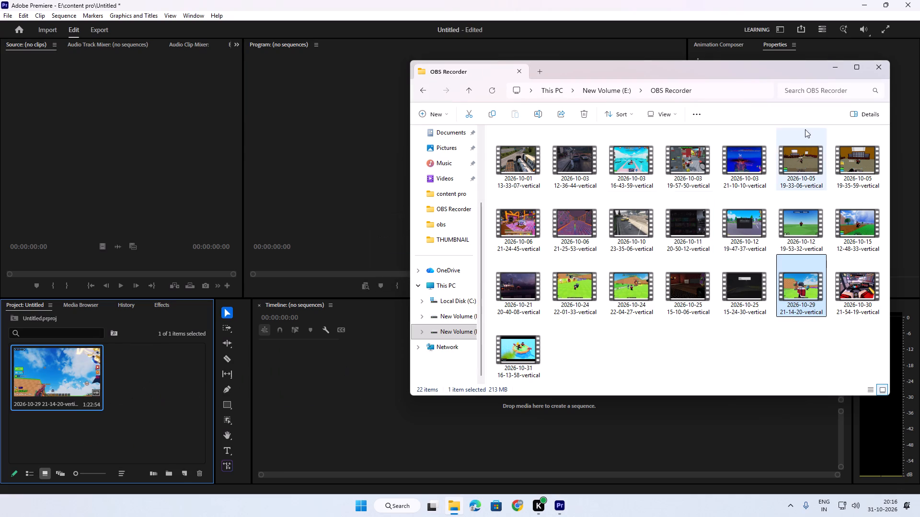
{"action": "left_click", "coordinate": [835, 72]}
Open the imported clip in the Source Monitor, scrub back to about 00:00:52 and play it to review the footage.
{"action": "double_click", "coordinate": [89, 372]}
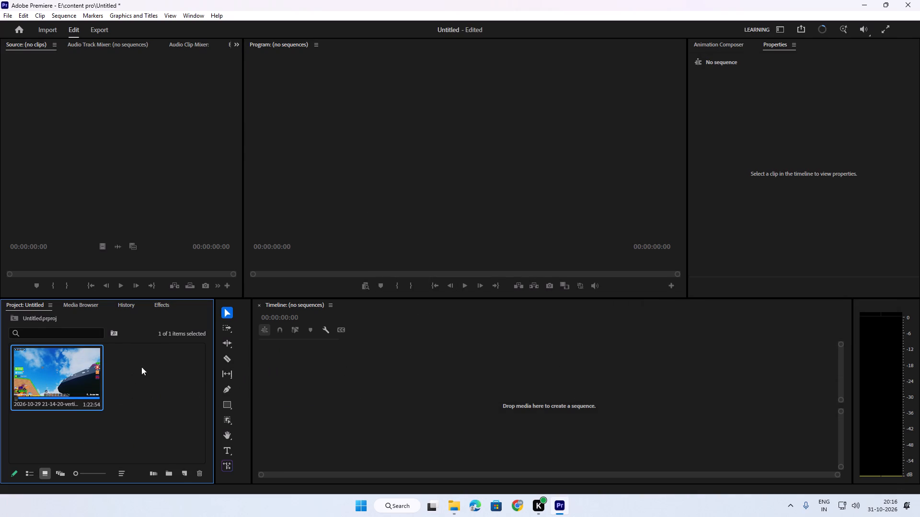
{"action": "double_click", "coordinate": [58, 364]}
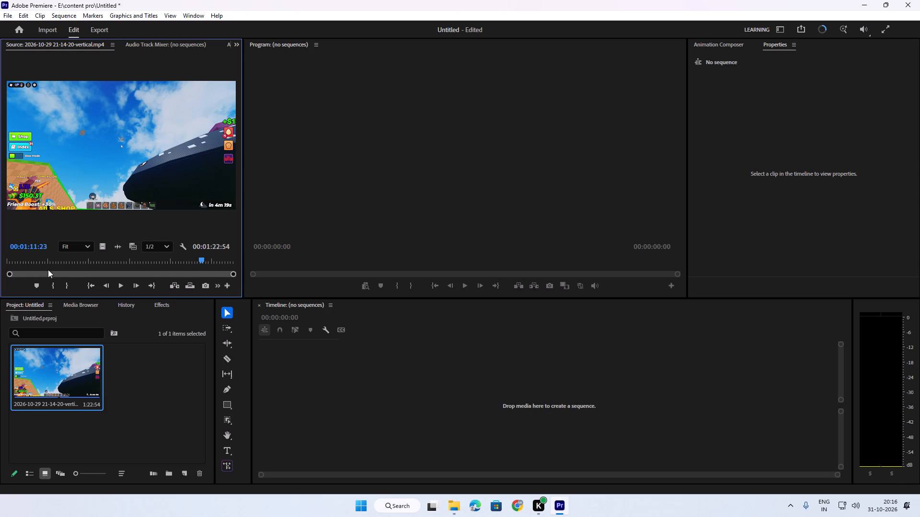
{"action": "left_click_drag", "start_coordinate": [196, 258], "coordinate": [171, 258]}
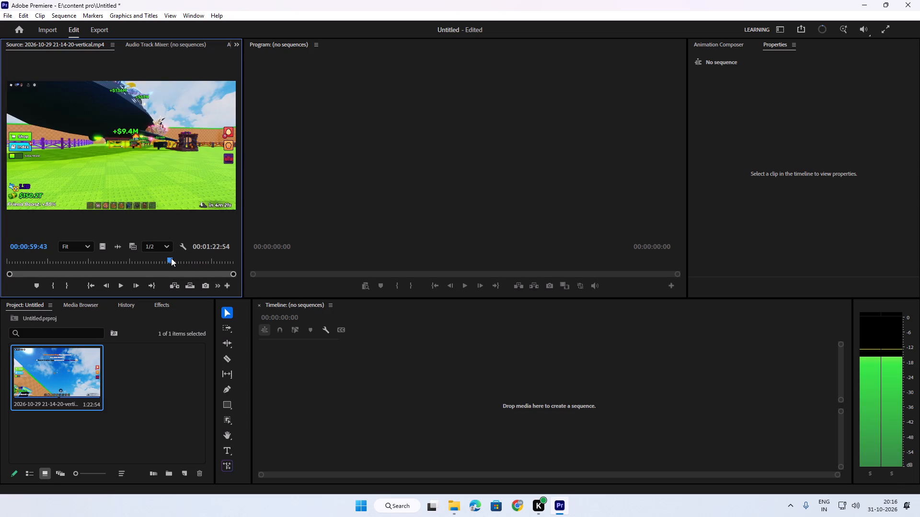
{"action": "left_click_drag", "start_coordinate": [171, 258], "coordinate": [151, 256]}
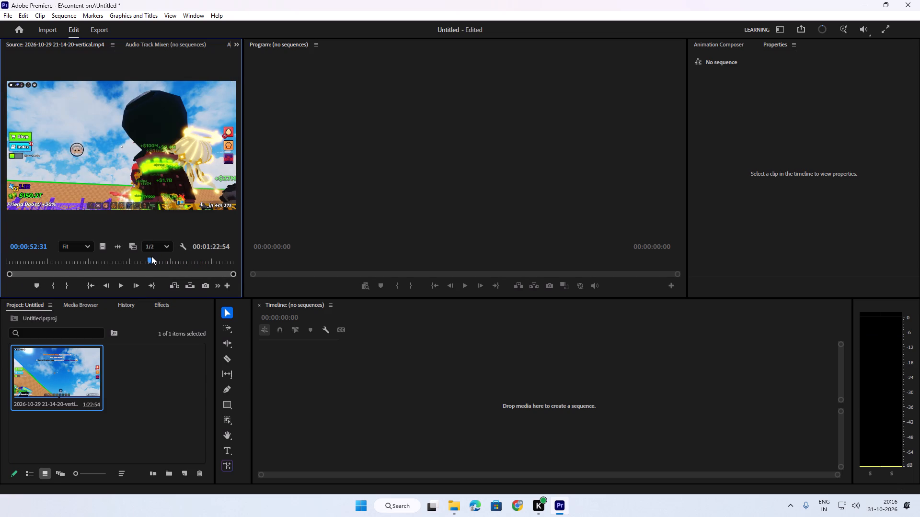
{"action": "left_click", "coordinate": [123, 286]}
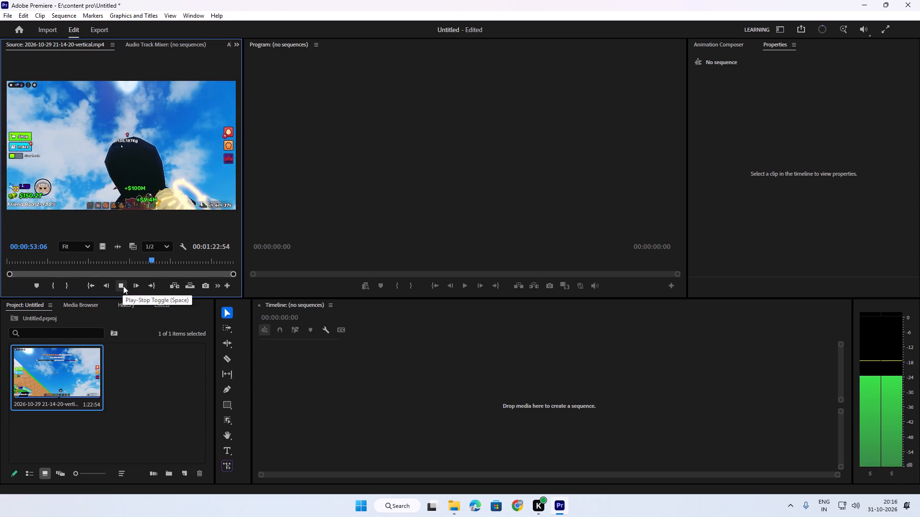
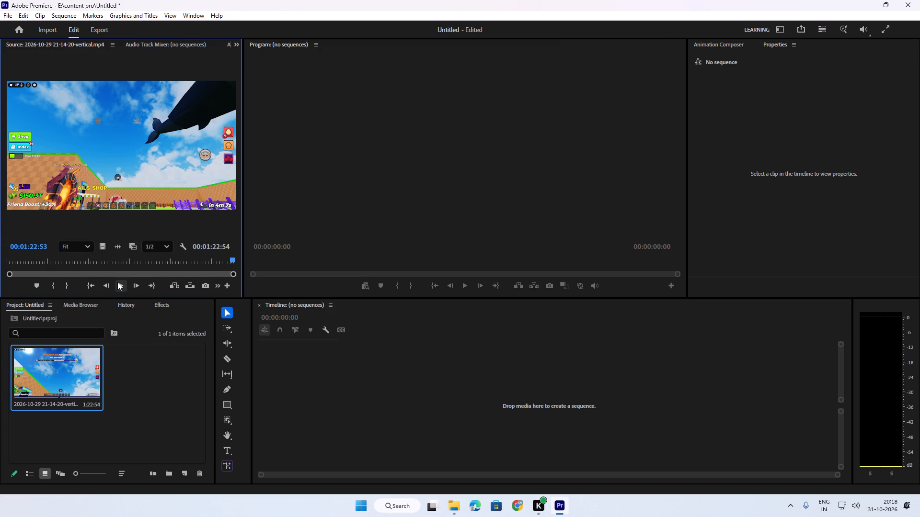
{"action": "left_click", "coordinate": [117, 282]}
{"action": "left_click_drag", "start_coordinate": [11, 258], "coordinate": [28, 257]}
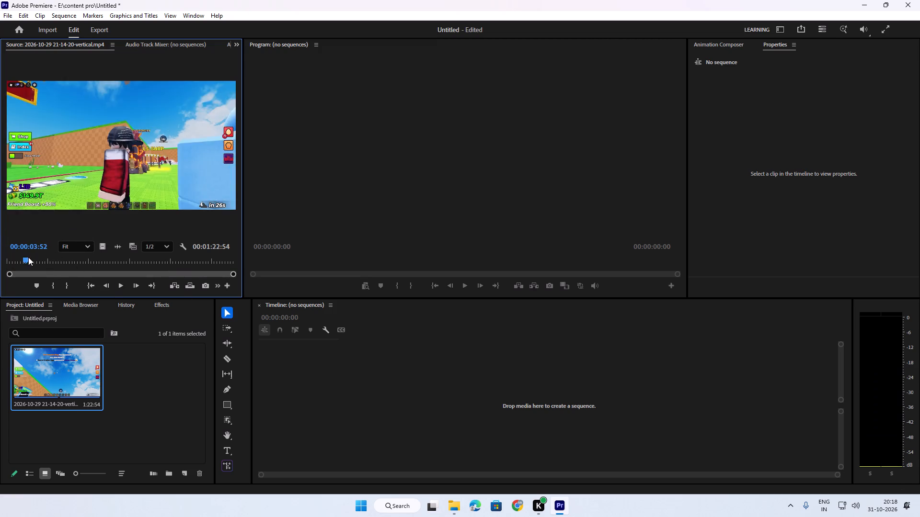
{"action": "left_click_drag", "start_coordinate": [28, 257], "coordinate": [44, 256]}
{"action": "left_click", "coordinate": [120, 284]}
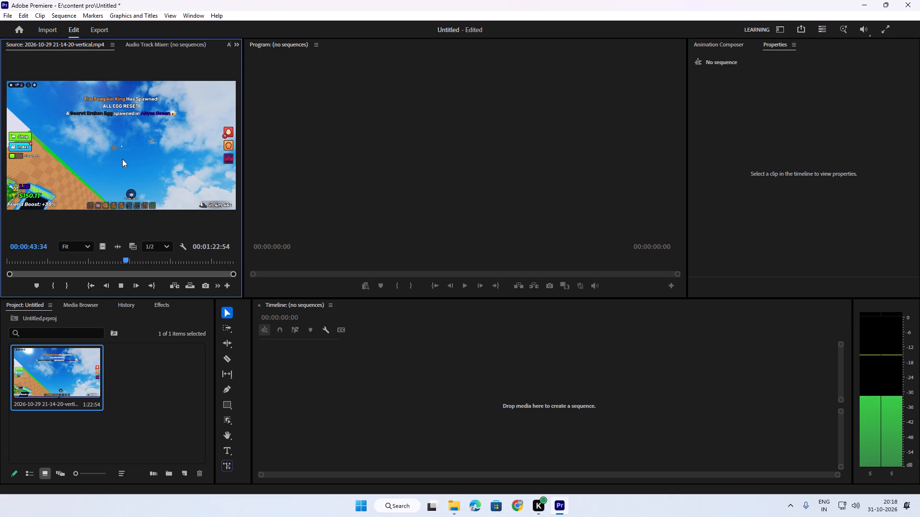
{"action": "left_click_drag", "start_coordinate": [130, 261], "coordinate": [145, 260]}
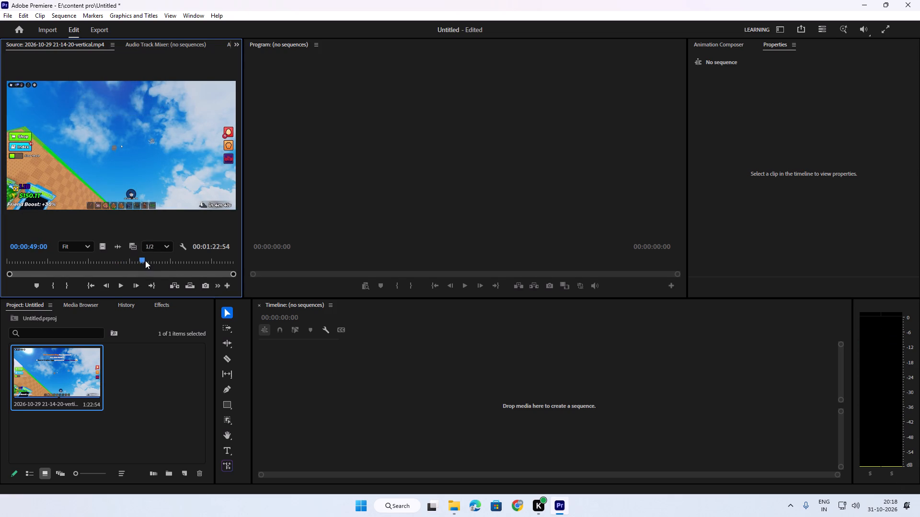
{"action": "left_click_drag", "start_coordinate": [145, 260], "coordinate": [181, 262]}
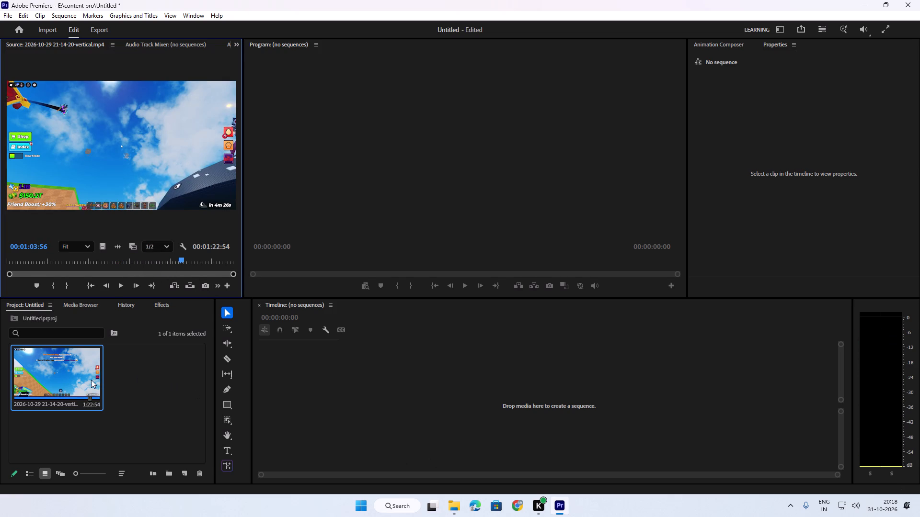
{"action": "left_click", "coordinate": [89, 380]}
{"action": "key", "text": "BackSpace"}
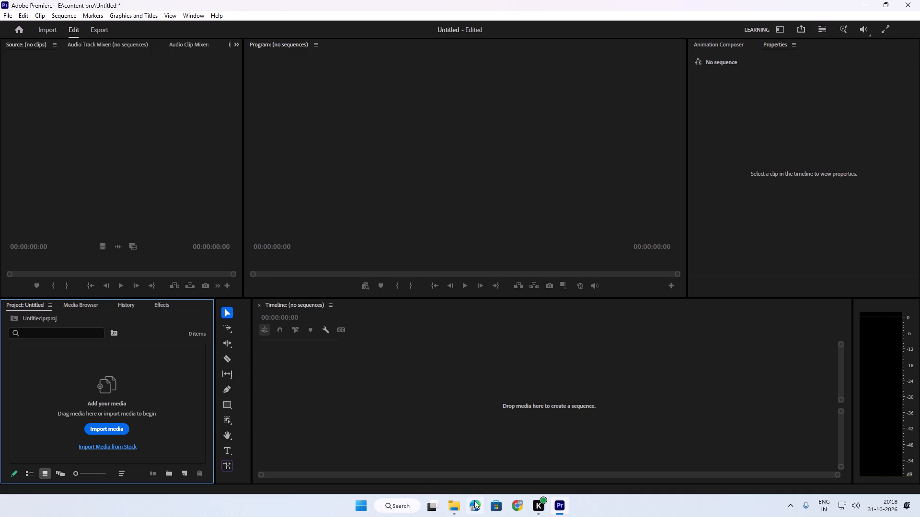
{"action": "left_click", "coordinate": [459, 501]}
{"action": "double_click", "coordinate": [854, 282]}
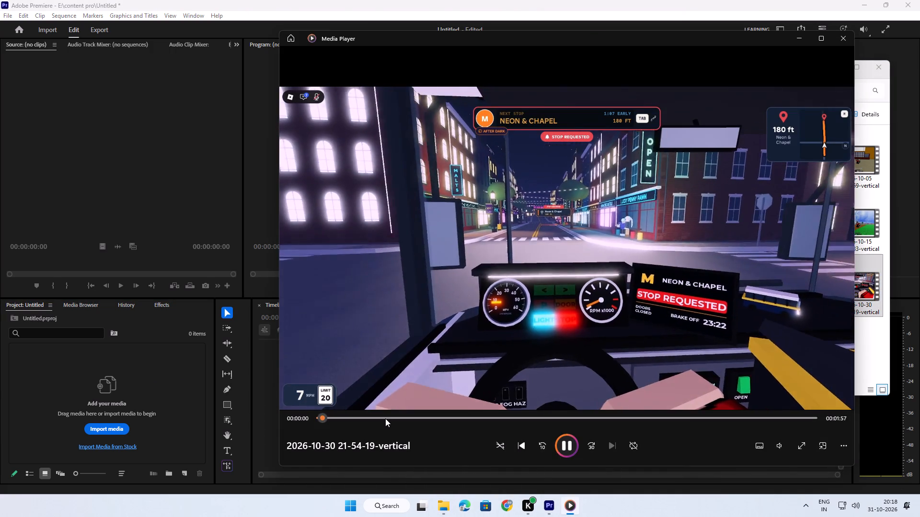
{"action": "left_click", "coordinate": [384, 418]}
{"action": "left_click", "coordinate": [427, 417]}
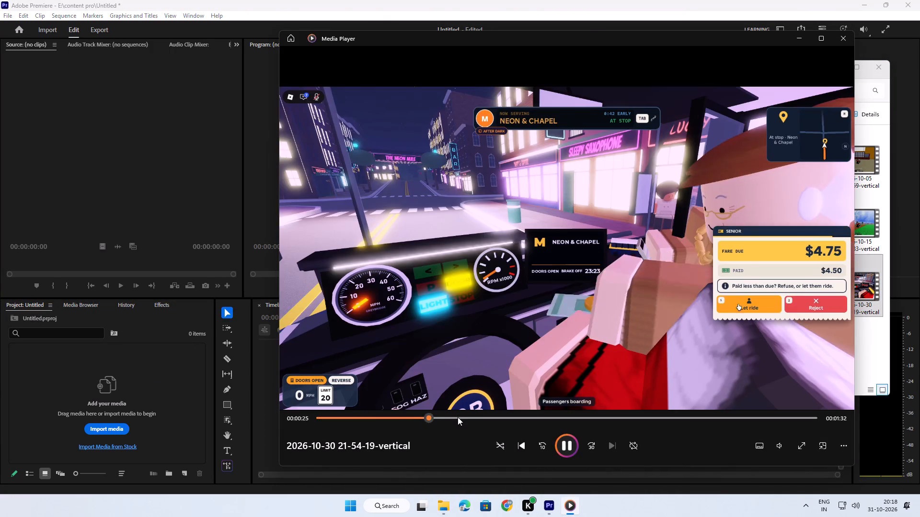
{"action": "left_click", "coordinate": [469, 419]}
{"action": "left_click", "coordinate": [506, 421]}
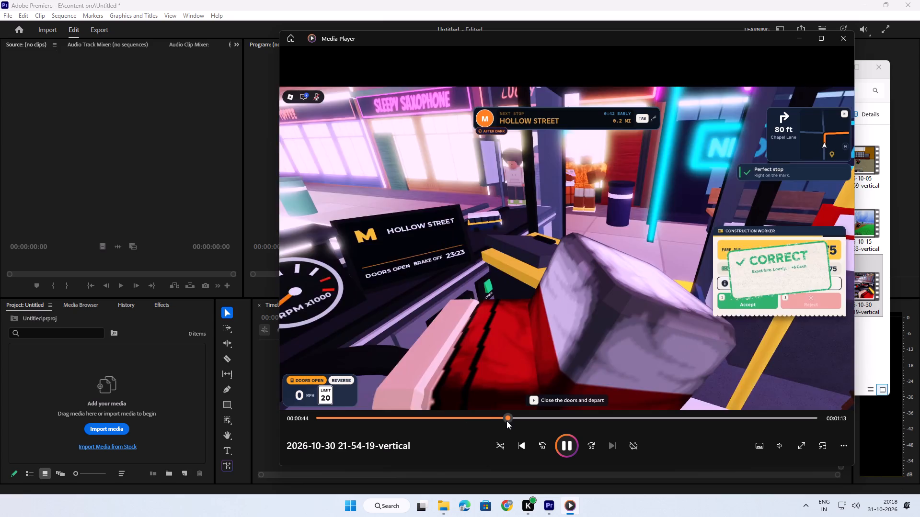
{"action": "left_click", "coordinate": [838, 42]}
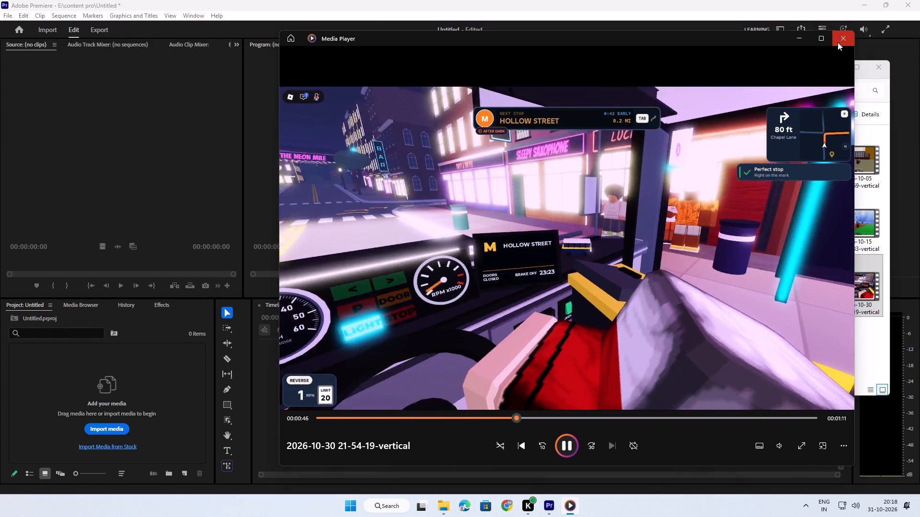
{"action": "double_click", "coordinate": [680, 310]}
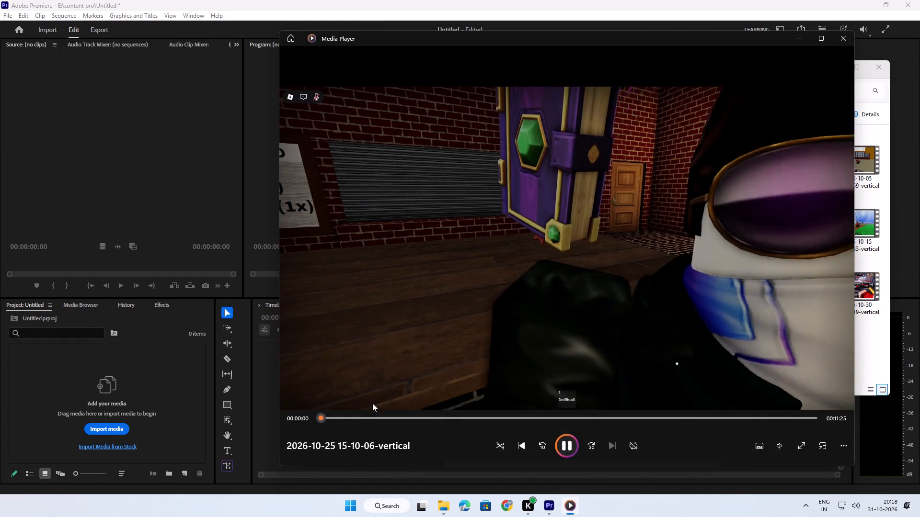
{"action": "left_click", "coordinate": [350, 419]}
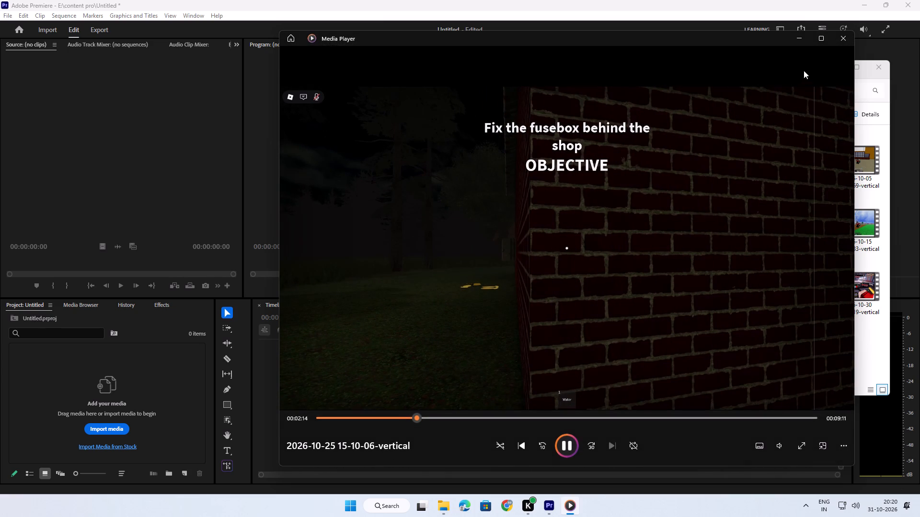
{"action": "left_click", "coordinate": [843, 40]}
{"action": "left_click_drag", "start_coordinate": [693, 281], "coordinate": [288, 348]}
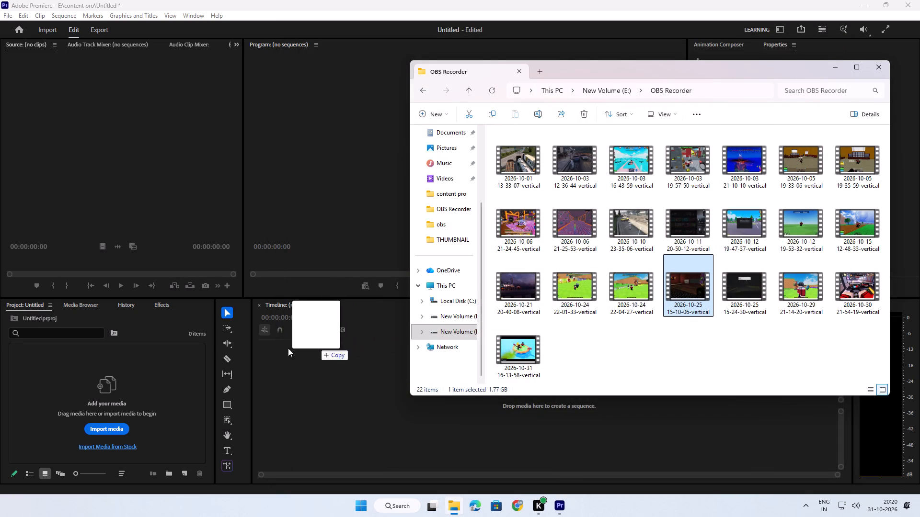
{"action": "left_click_drag", "start_coordinate": [288, 348], "coordinate": [135, 379]}
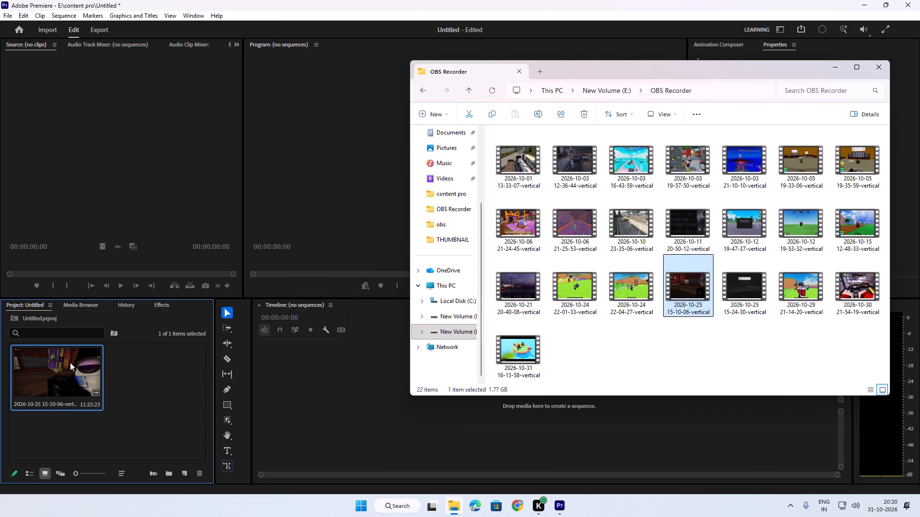
{"action": "double_click", "coordinate": [62, 368]}
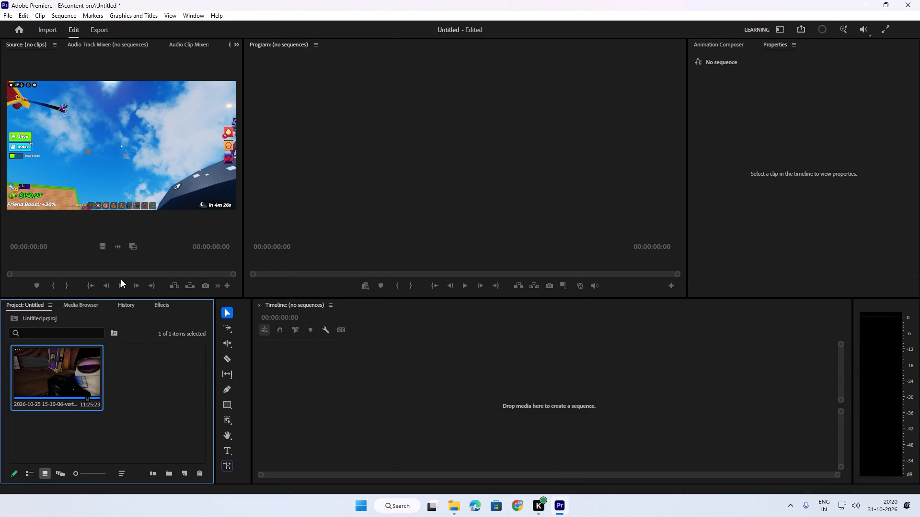
{"action": "left_click", "coordinate": [461, 511]}
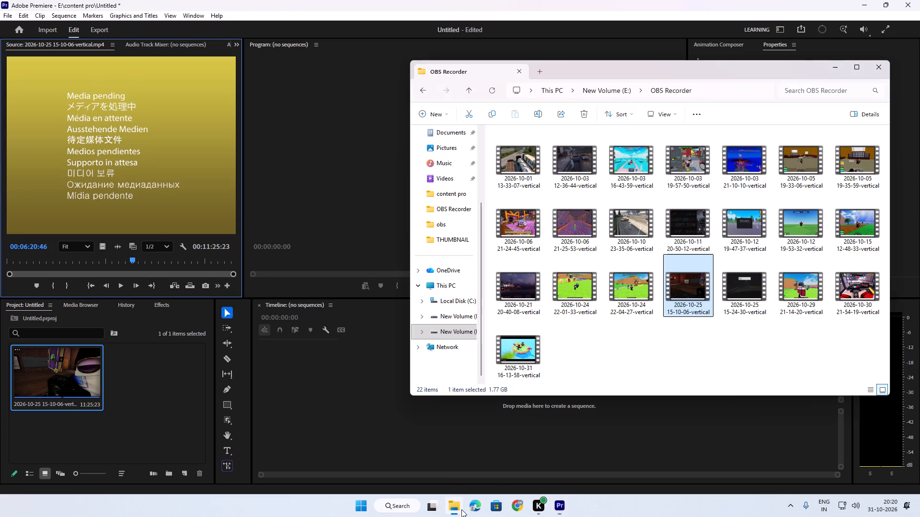
{"action": "double_click", "coordinate": [615, 287]}
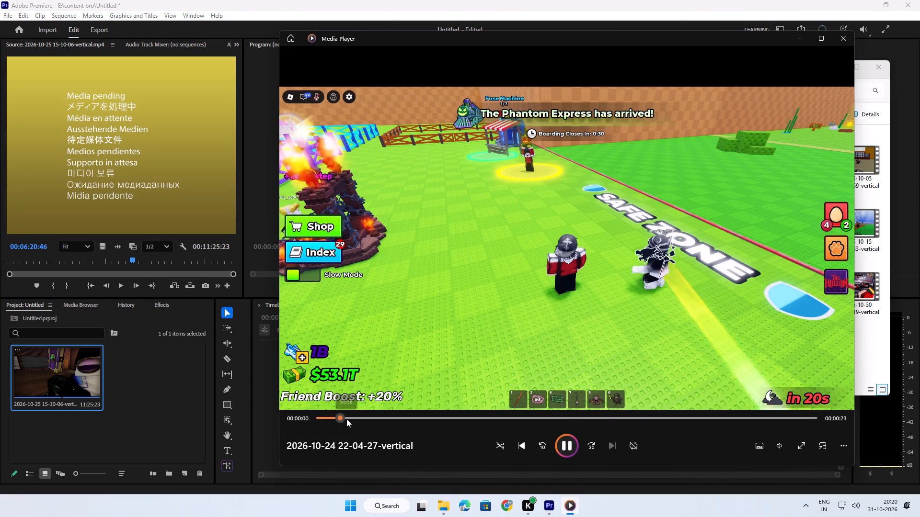
{"action": "left_click_drag", "start_coordinate": [369, 416], "coordinate": [447, 408]}
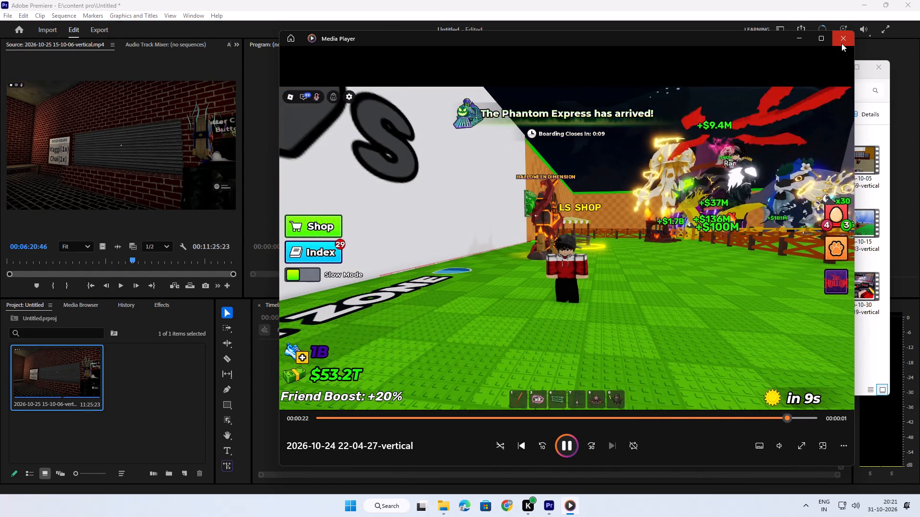
{"action": "left_click", "coordinate": [841, 43]}
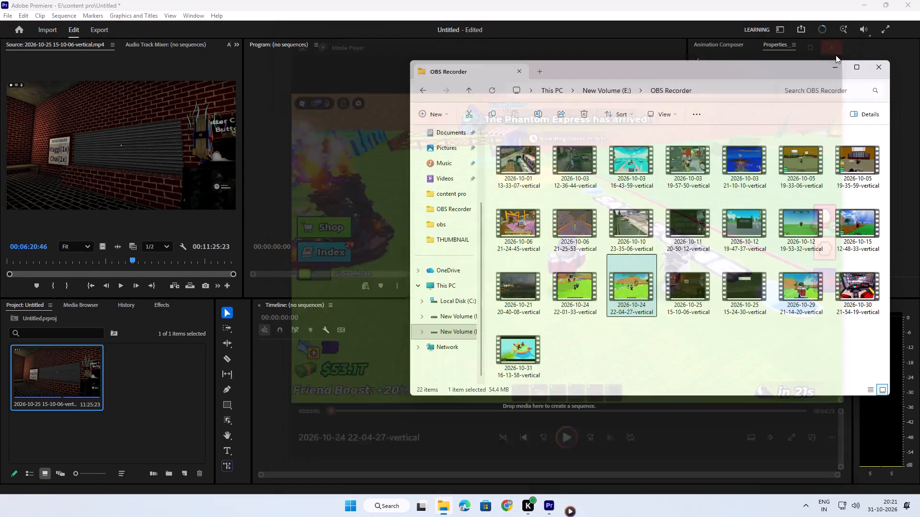
{"action": "double_click", "coordinate": [584, 276]}
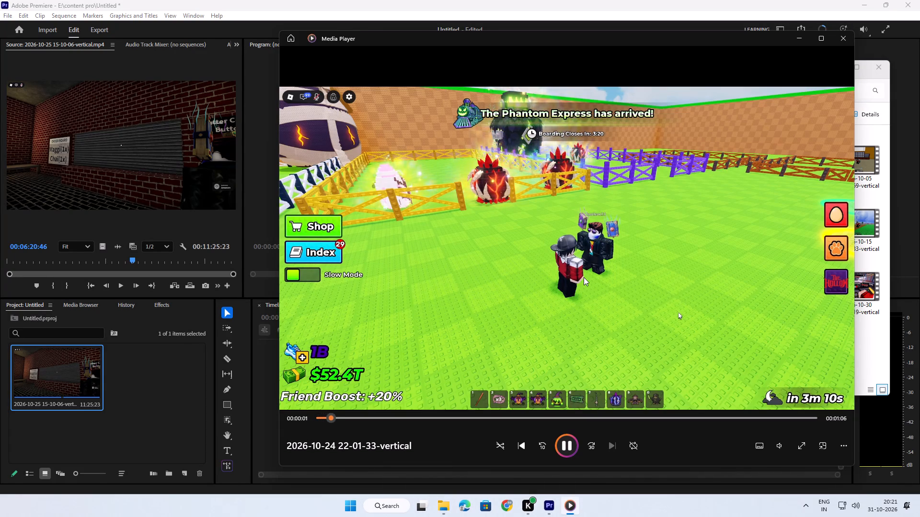
{"action": "left_click", "coordinate": [845, 40]}
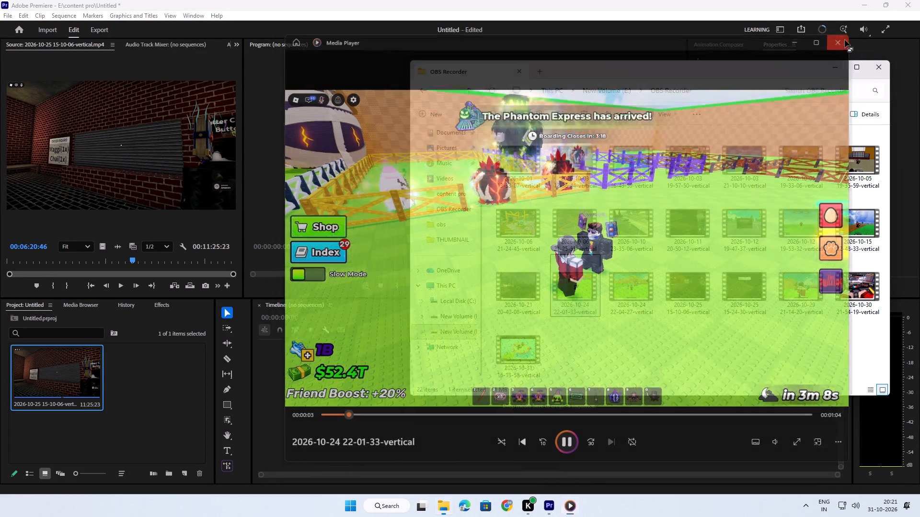
{"action": "double_click", "coordinate": [524, 295]}
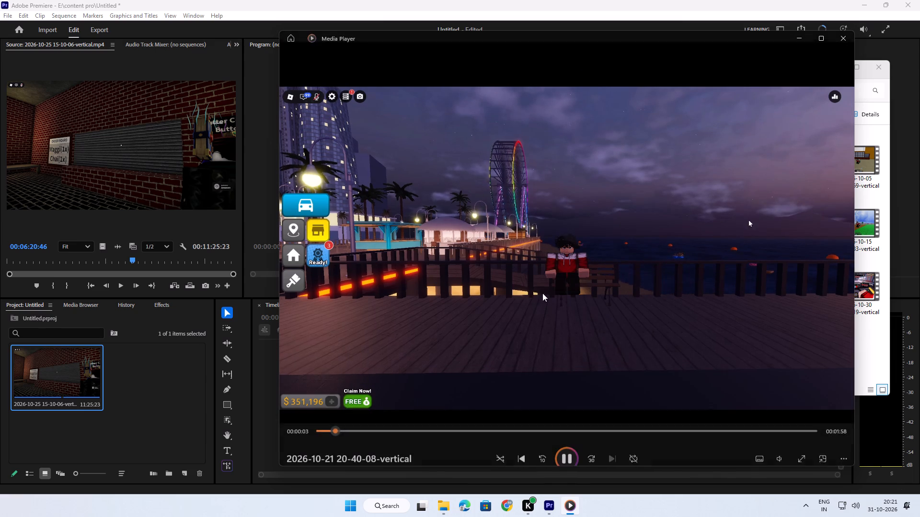
{"action": "left_click", "coordinate": [401, 422]}
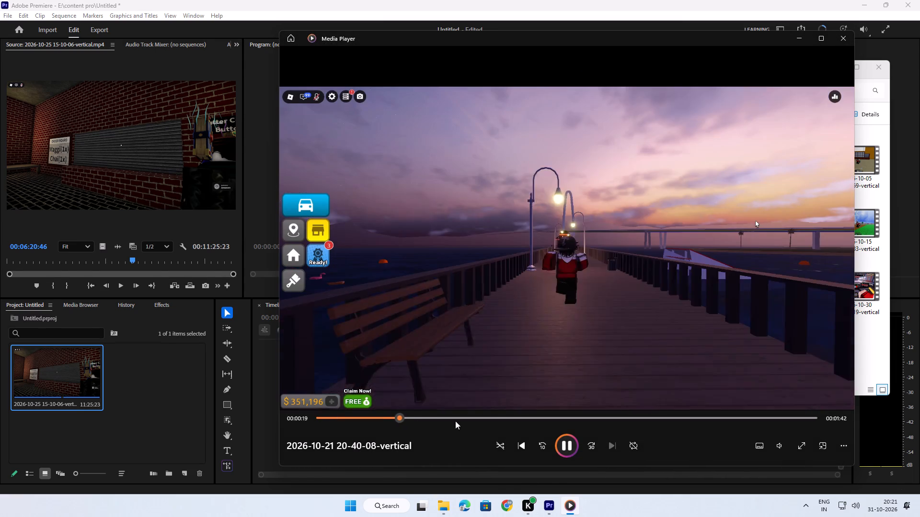
{"action": "left_click", "coordinate": [842, 42]}
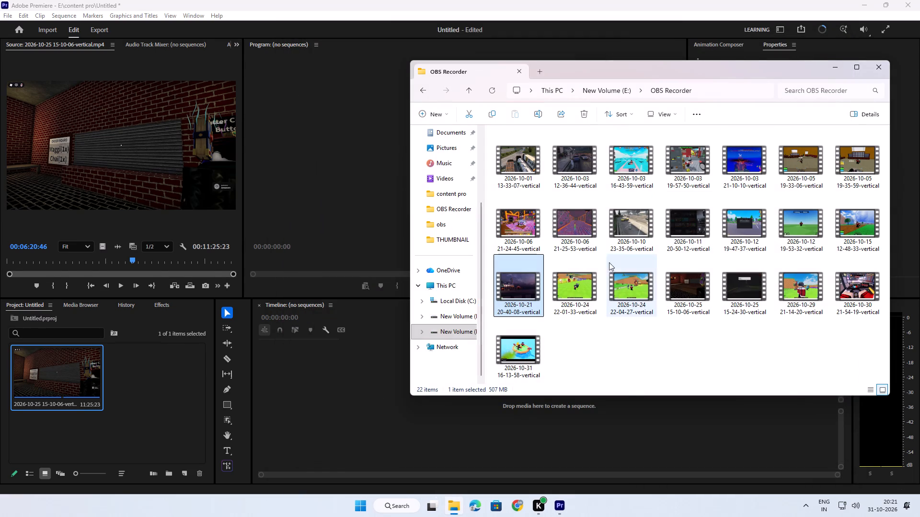
{"action": "double_click", "coordinate": [846, 223]}
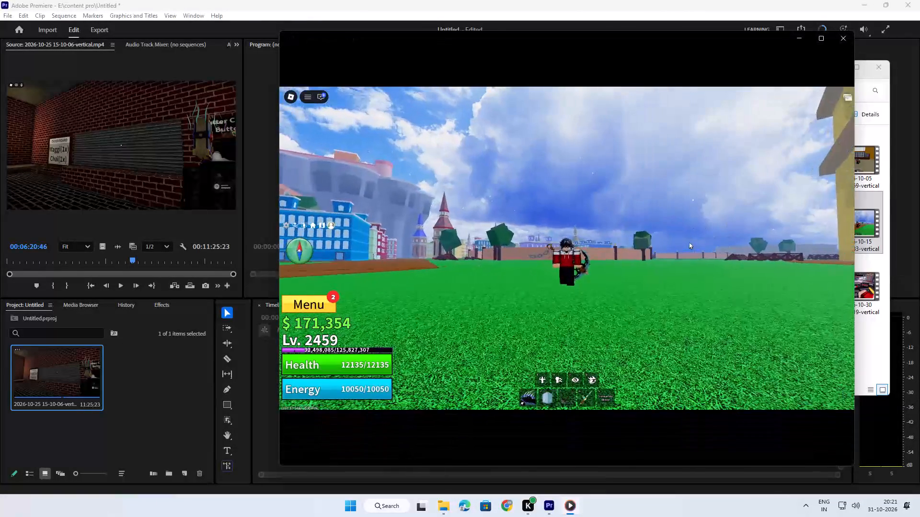
{"action": "left_click", "coordinate": [530, 417]}
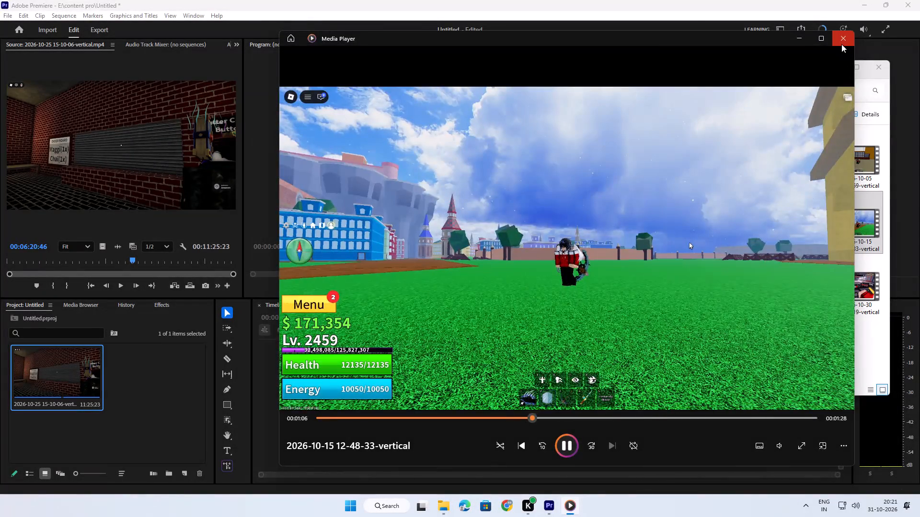
{"action": "left_click", "coordinate": [841, 44]}
{"action": "left_click", "coordinate": [838, 67]}
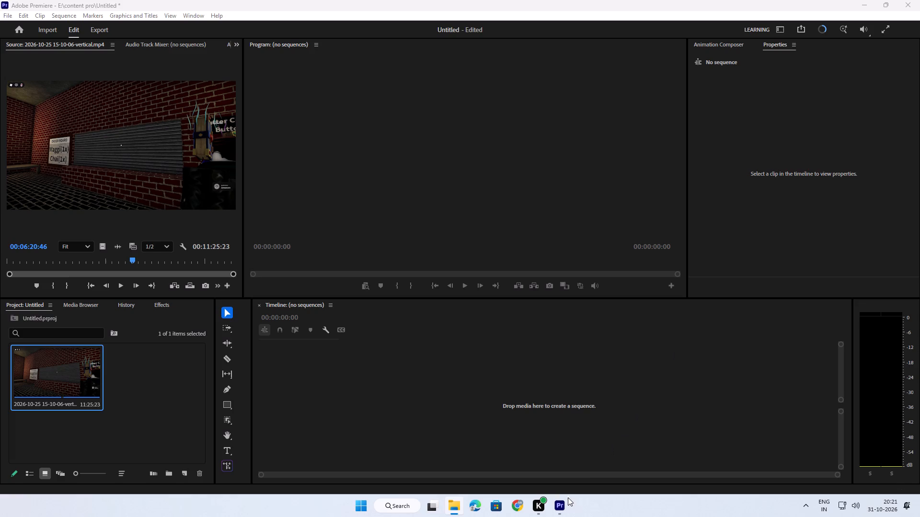
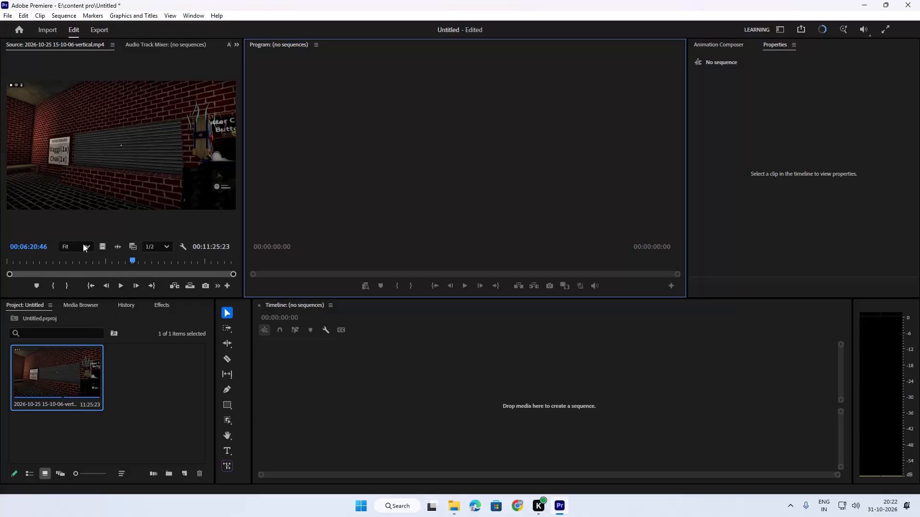
{"action": "left_click_drag", "start_coordinate": [127, 260], "coordinate": [2, 257]}
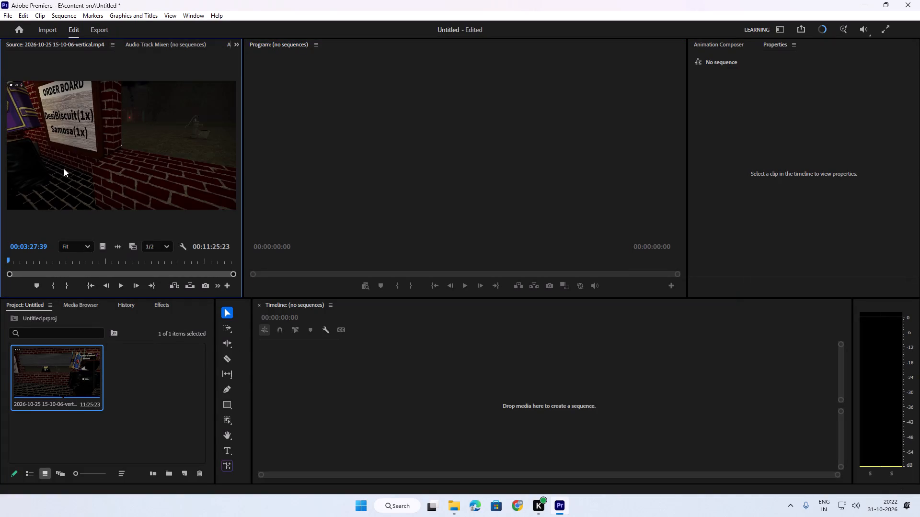
{"action": "left_click_drag", "start_coordinate": [73, 132], "coordinate": [317, 384]}
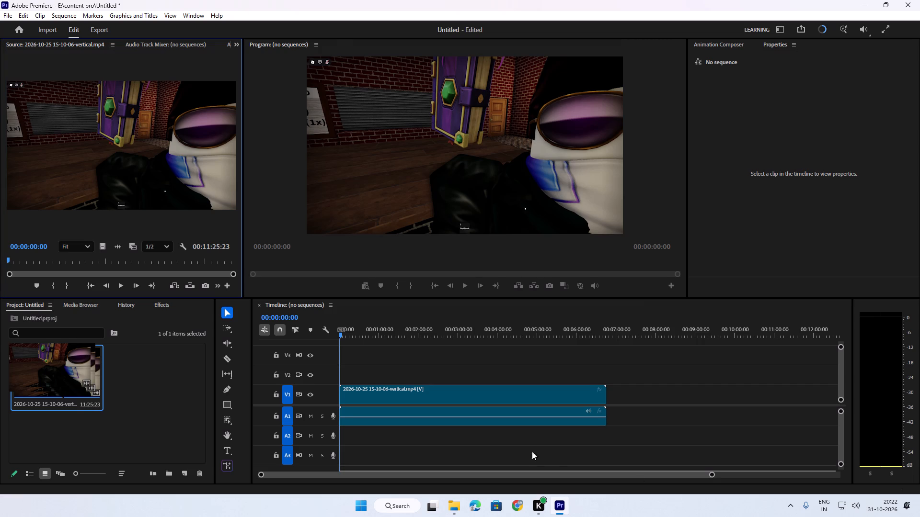
Scrub through the opening minutes of the new sequence and leave the playhead at about 00:01:08.
{"action": "left_click_drag", "start_coordinate": [342, 334], "coordinate": [403, 334]}
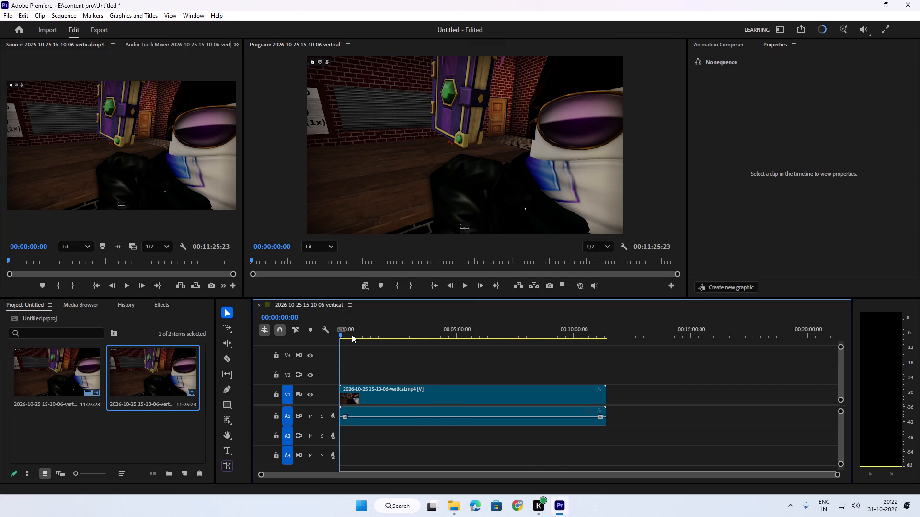
{"action": "left_click_drag", "start_coordinate": [402, 333], "coordinate": [347, 334]}
{"action": "left_click_drag", "start_coordinate": [399, 337], "coordinate": [328, 337]}
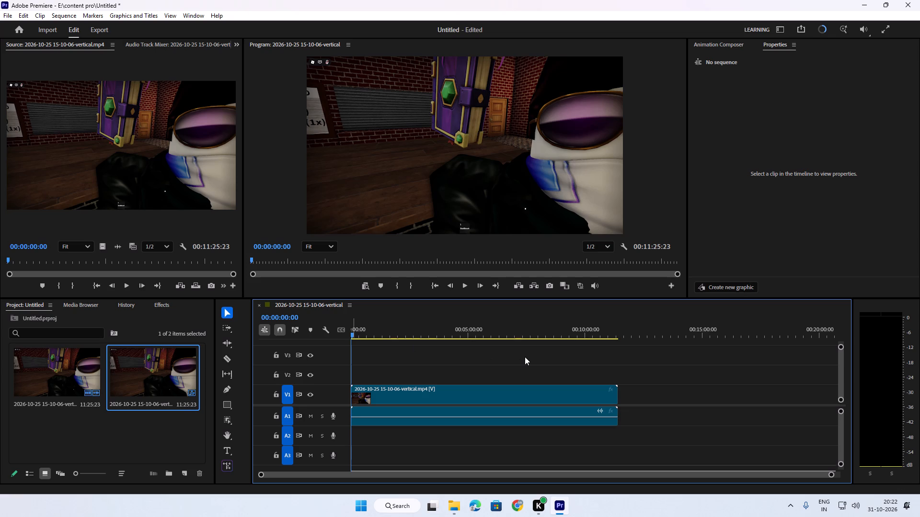
{"action": "left_click", "coordinate": [352, 335]}
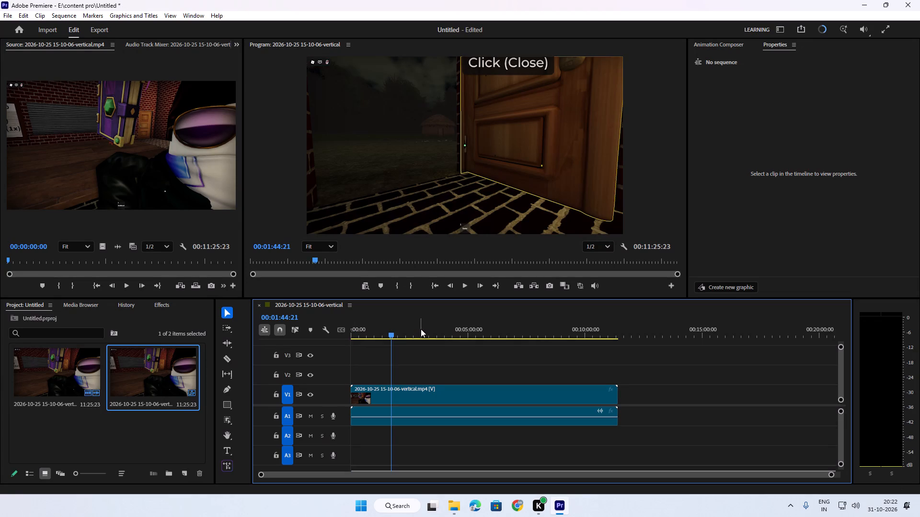
{"action": "left_click_drag", "start_coordinate": [392, 334], "coordinate": [379, 337]}
Start rendering the sequence's video previews from In to Out.
{"action": "left_click", "coordinate": [61, 16]}
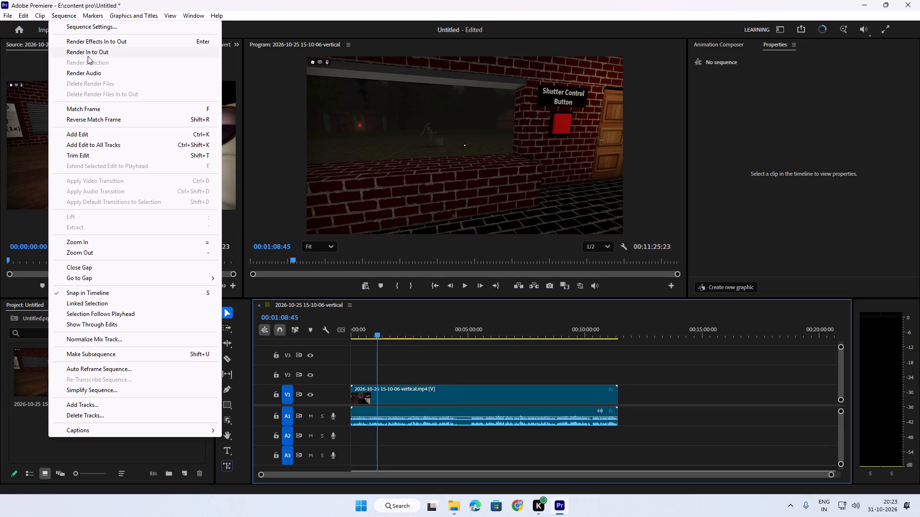
{"action": "left_click", "coordinate": [96, 56]}
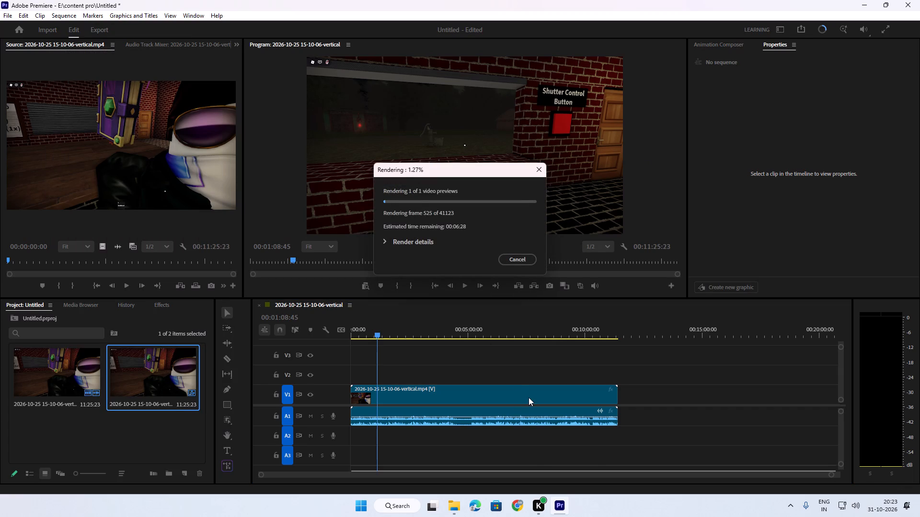
{"action": "left_click", "coordinate": [698, 362]}
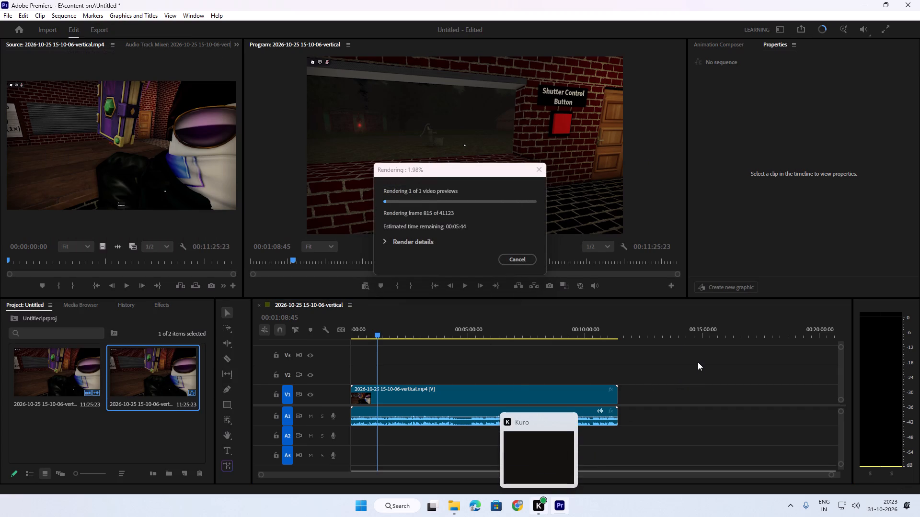
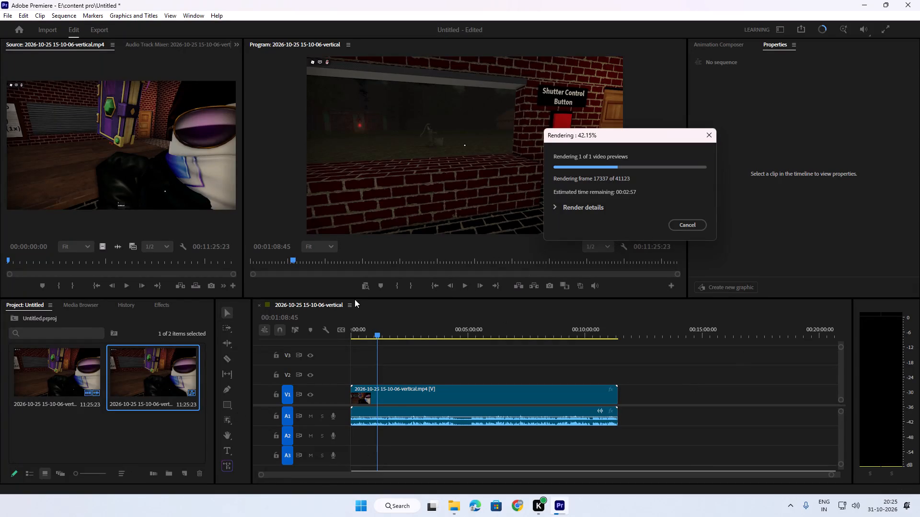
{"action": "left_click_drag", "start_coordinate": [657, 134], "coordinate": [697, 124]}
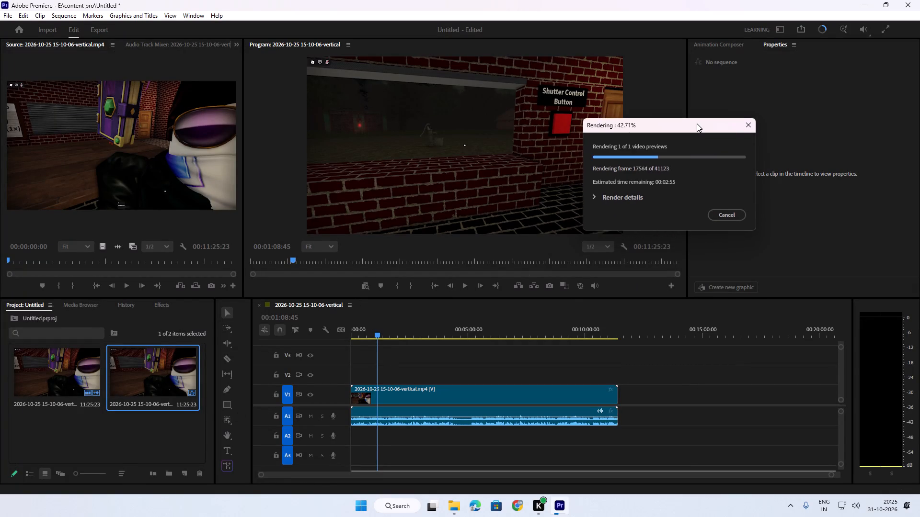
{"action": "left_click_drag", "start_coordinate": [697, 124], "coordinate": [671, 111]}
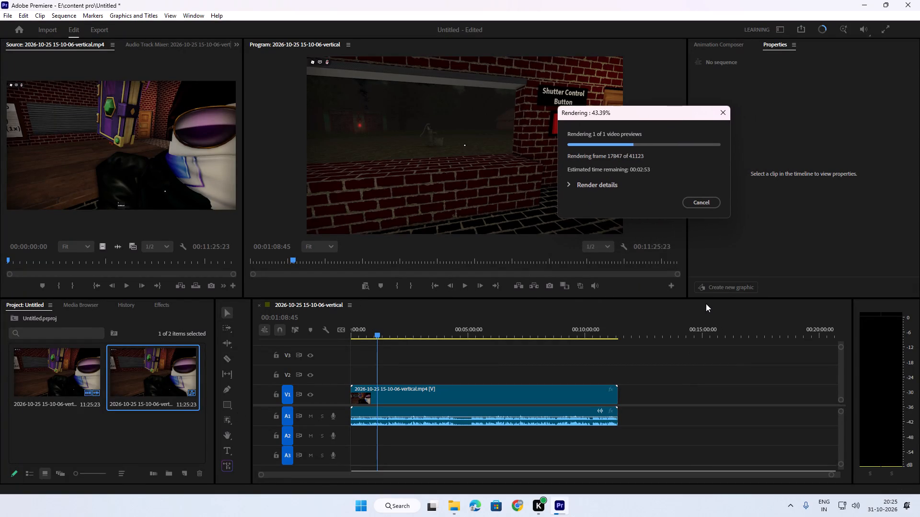
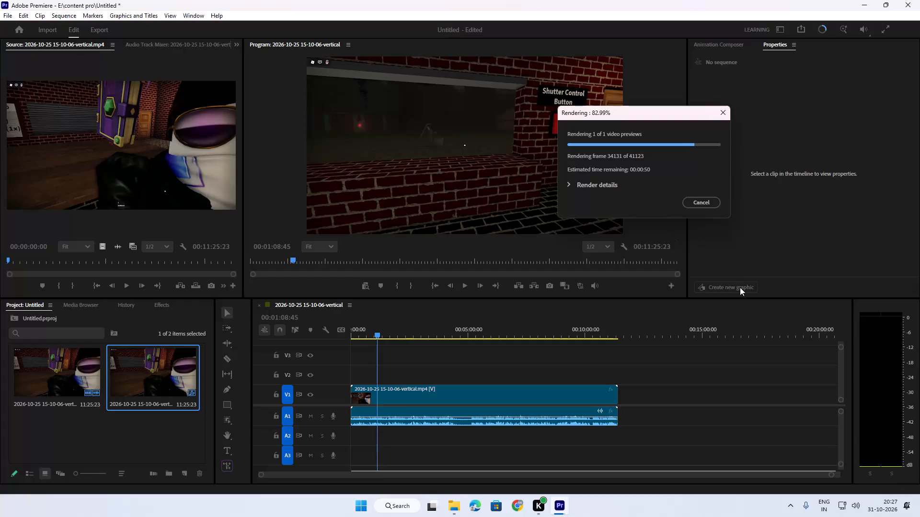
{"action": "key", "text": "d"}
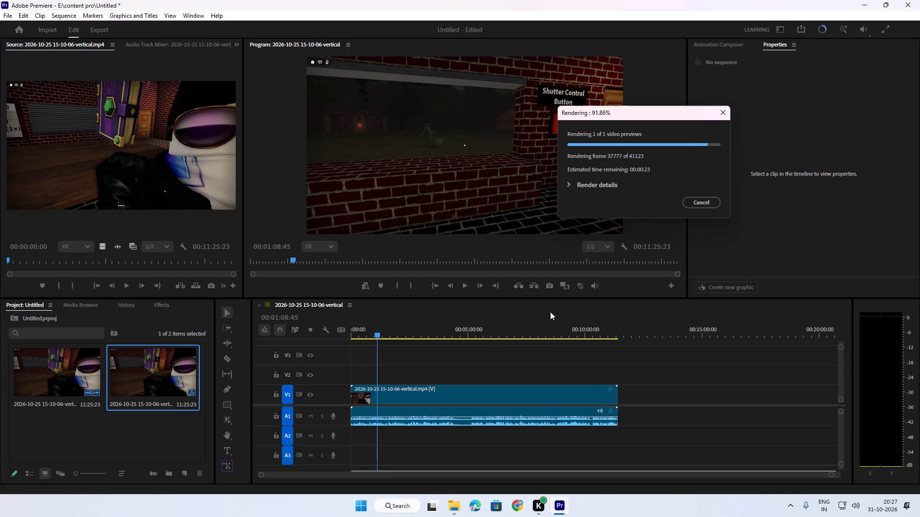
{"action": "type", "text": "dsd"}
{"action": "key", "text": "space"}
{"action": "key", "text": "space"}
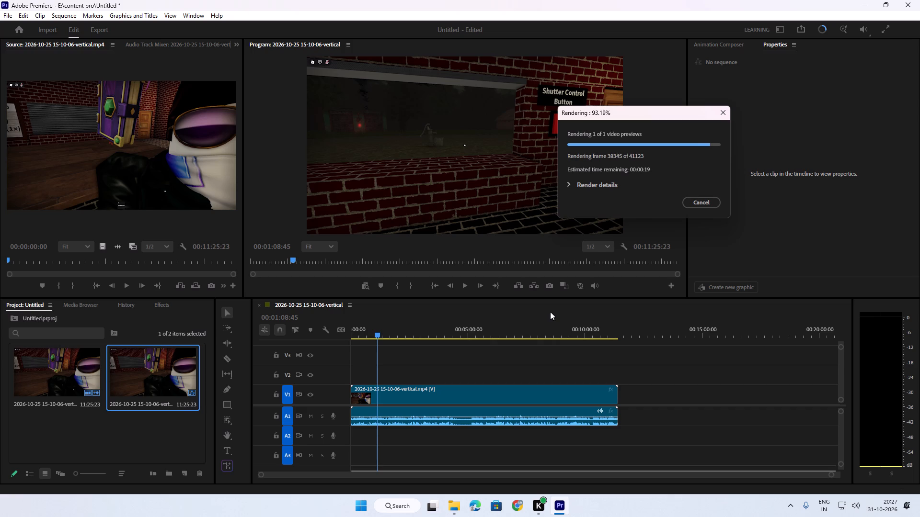
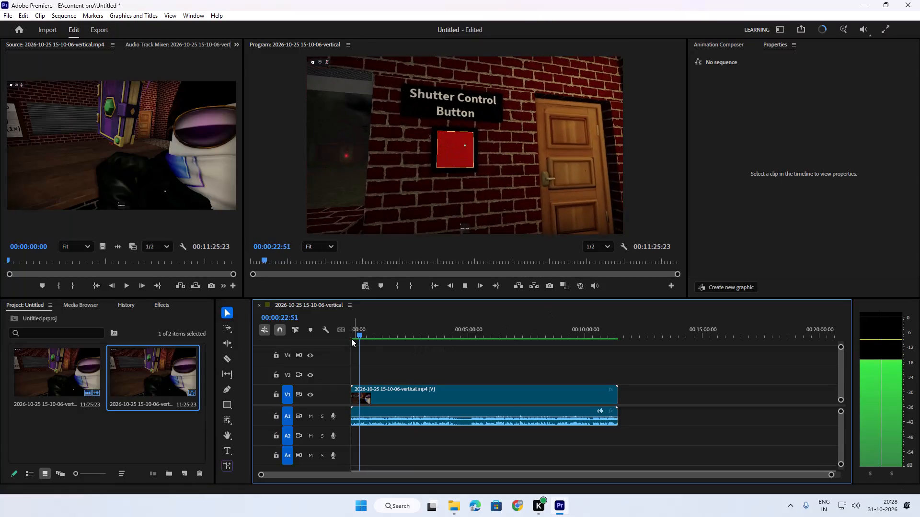
Review the start of the sequence from 00:00:13:30 and stop playback at 00:00:16:36.
{"action": "left_click", "coordinate": [358, 334]}
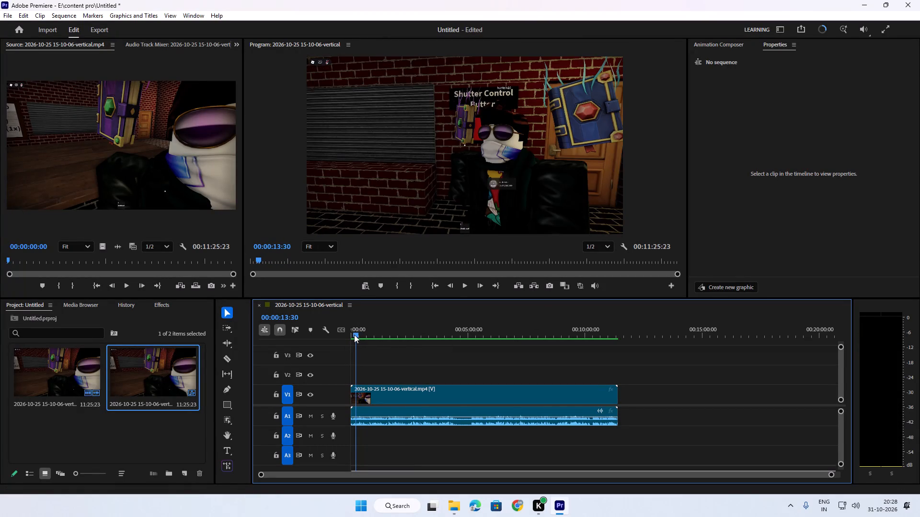
{"action": "key", "text": "space"}
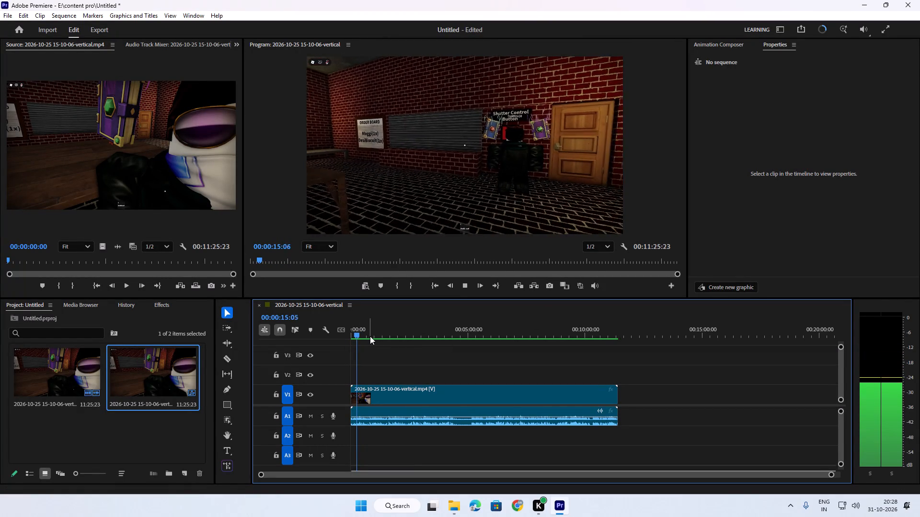
{"action": "key", "text": "space"}
{"action": "key", "text": "space"}
{"action": "key", "text": "space"}
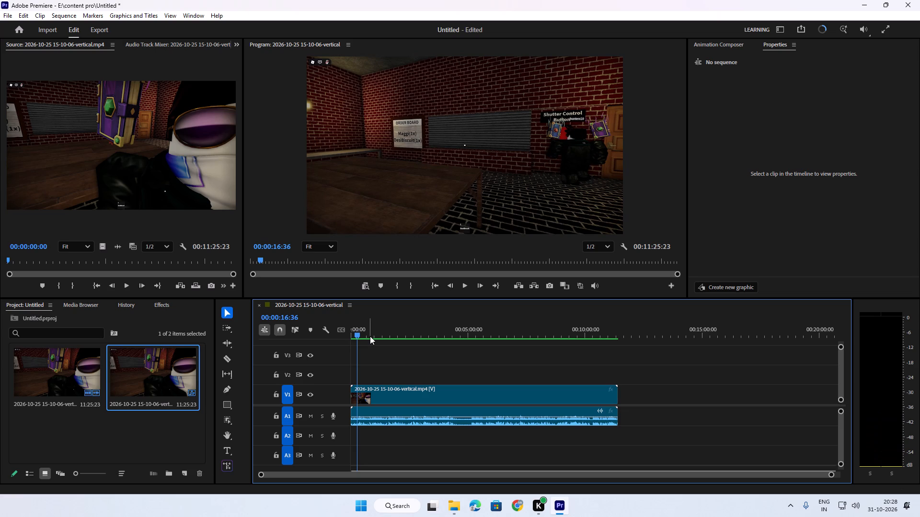
Turn on linked selection in the timeline so the recording's video and audio get selected together.
{"action": "left_click", "coordinate": [362, 396]}
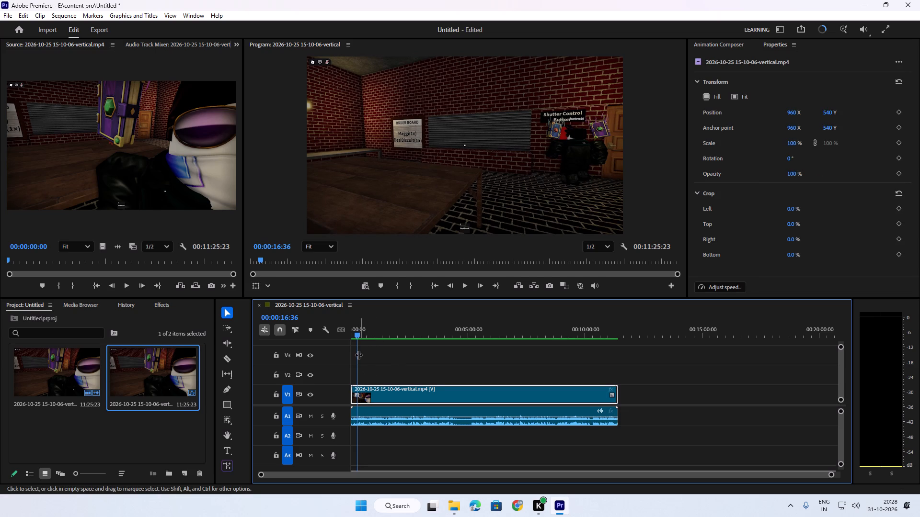
{"action": "left_click", "coordinate": [401, 371]}
{"action": "left_click", "coordinate": [299, 331]}
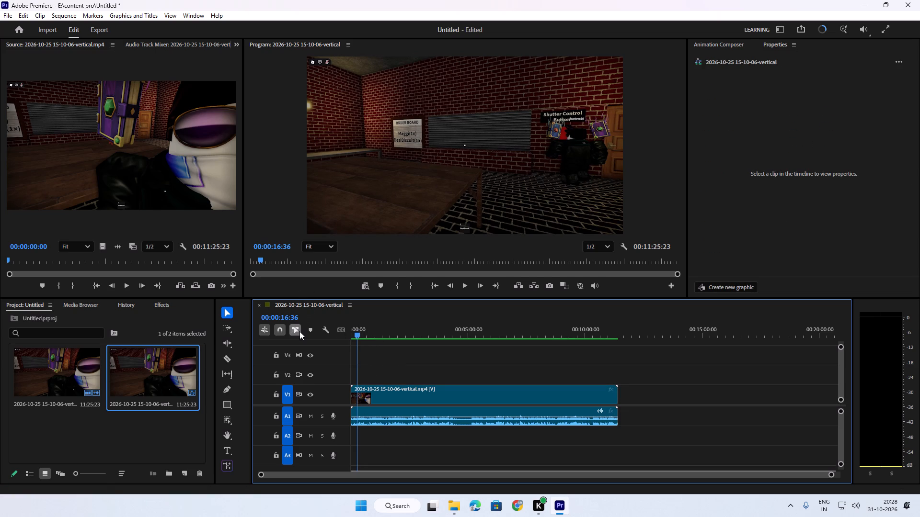
{"action": "left_click_drag", "start_coordinate": [361, 365], "coordinate": [439, 421]}
{"action": "left_click", "coordinate": [459, 357]}
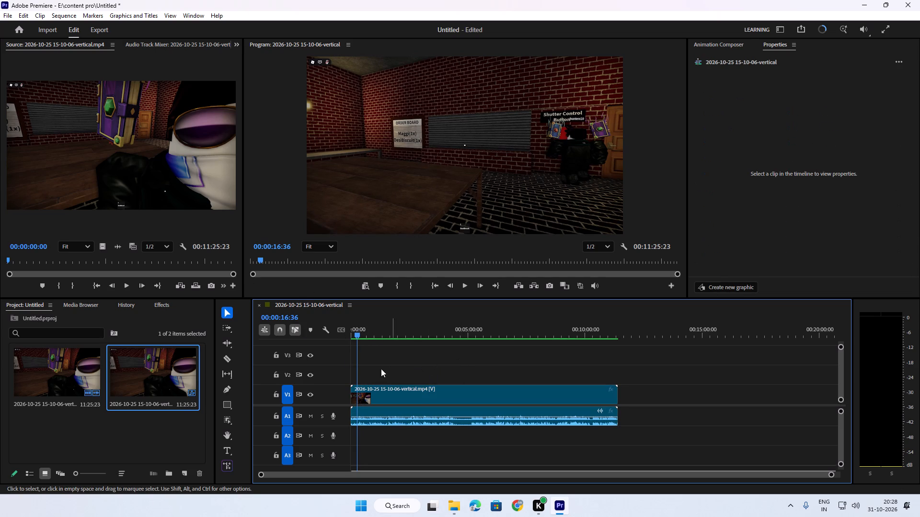
{"action": "left_click", "coordinate": [383, 390]}
{"action": "left_click", "coordinate": [399, 368]}
Add a marker to the linked gameplay clip on V1 and A1 at 00:00:16:36.
{"action": "left_click", "coordinate": [382, 395]}
{"action": "key", "text": "m"}
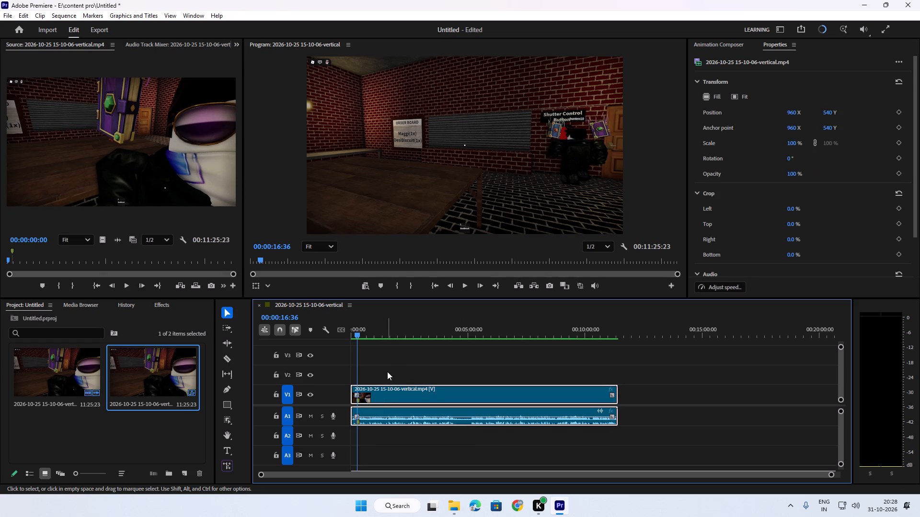
Play the sequence onward from 00:00:16:36 to review the footage after the marker.
{"action": "key", "text": "space"}
{"action": "key", "text": "space"}
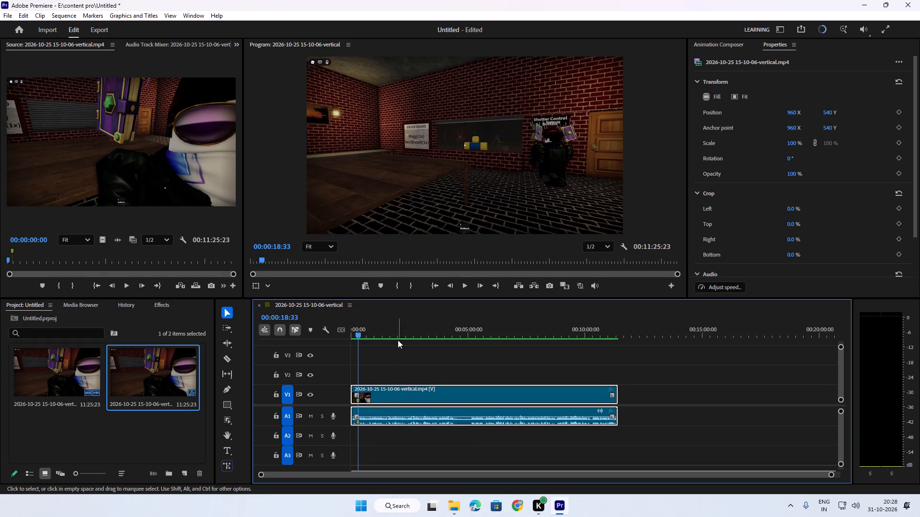
{"action": "key", "text": "space"}
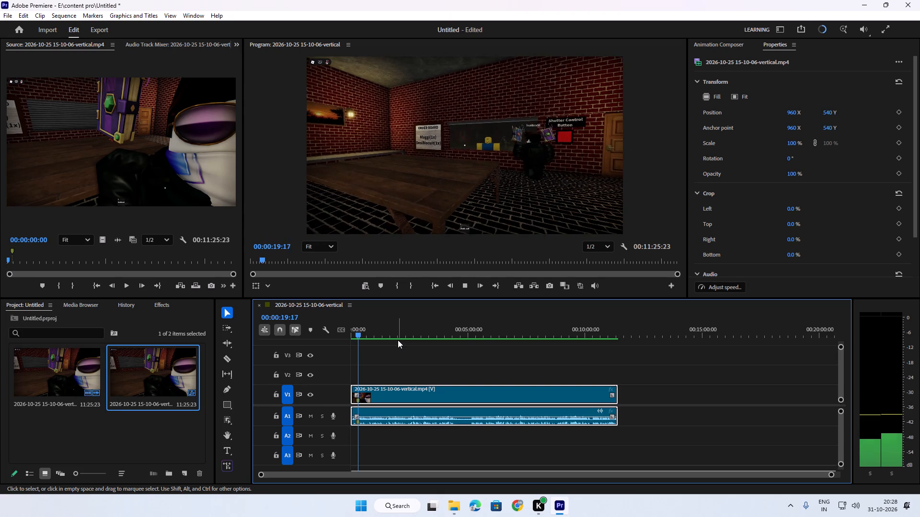
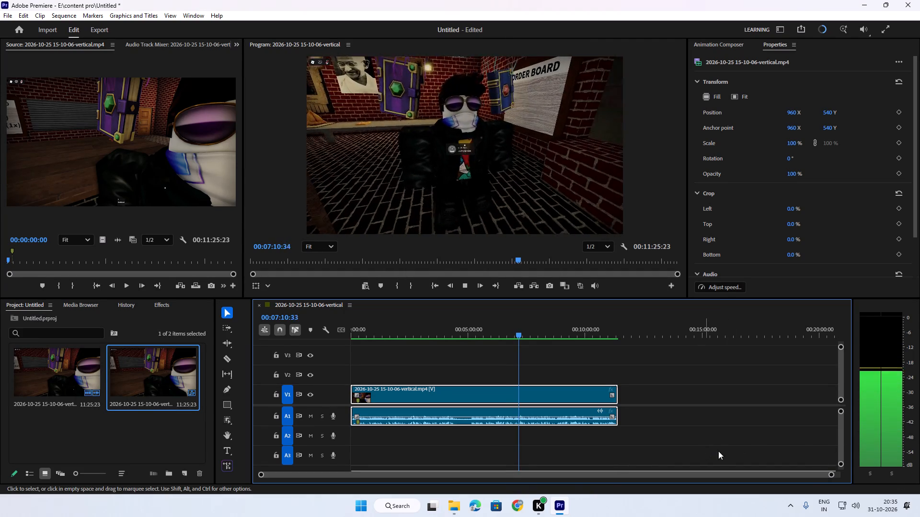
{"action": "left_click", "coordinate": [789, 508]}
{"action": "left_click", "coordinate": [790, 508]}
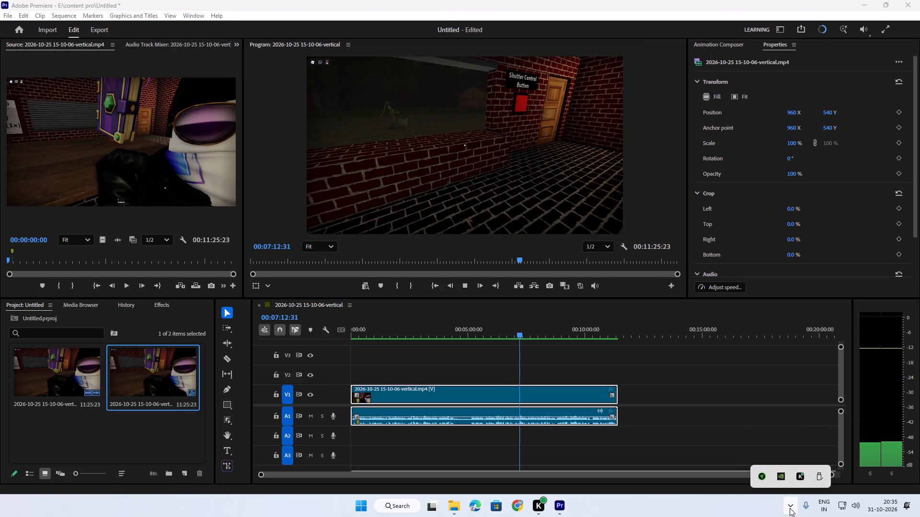
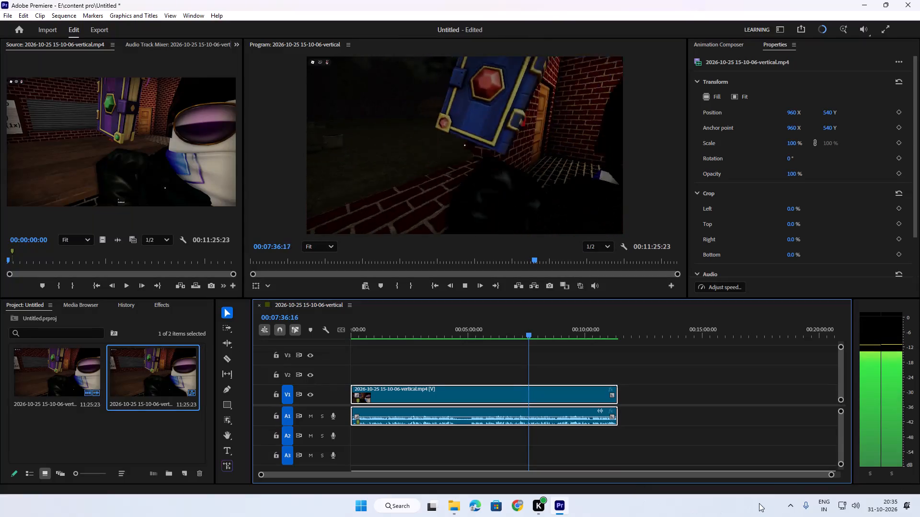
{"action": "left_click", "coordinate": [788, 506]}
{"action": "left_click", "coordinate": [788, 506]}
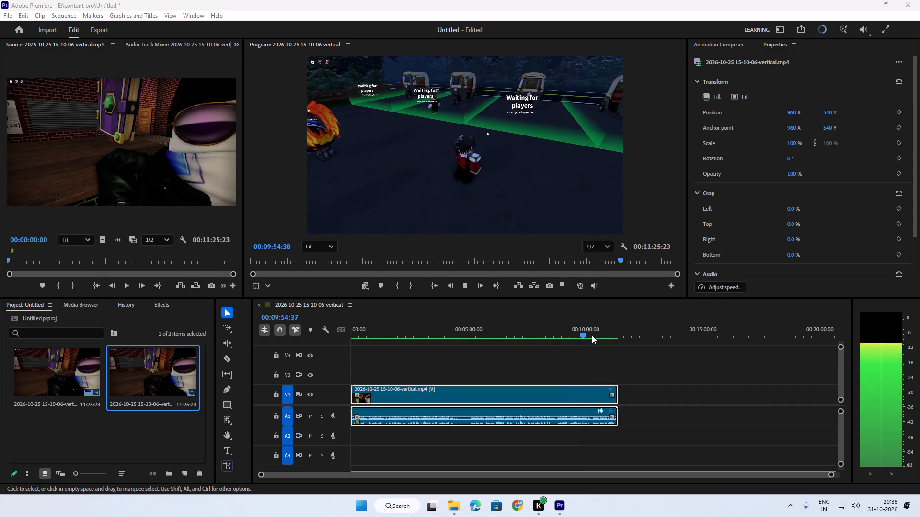
Find the cut point at 00:09:54:12 and trim the end of the gameplay clip back to it.
{"action": "left_click_drag", "start_coordinate": [591, 335], "coordinate": [584, 336]}
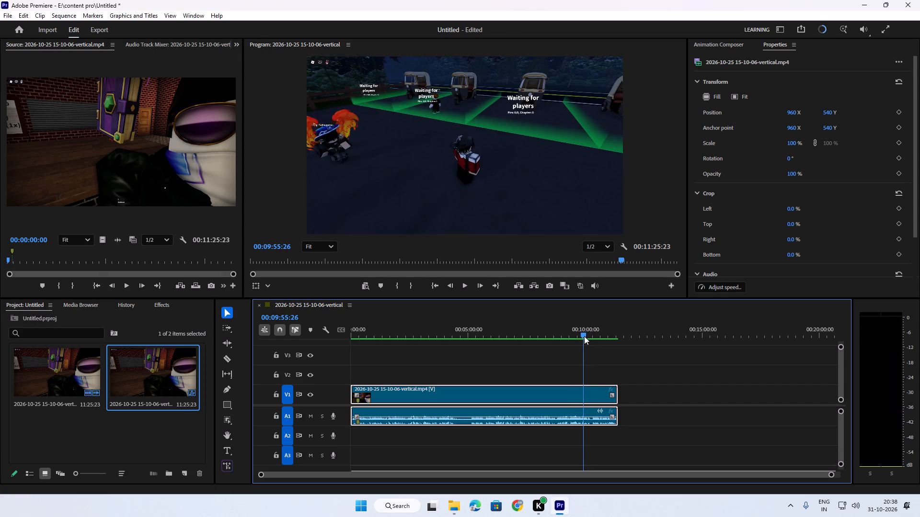
{"action": "left_click_drag", "start_coordinate": [584, 336], "coordinate": [582, 336]}
{"action": "key", "text": "space"}
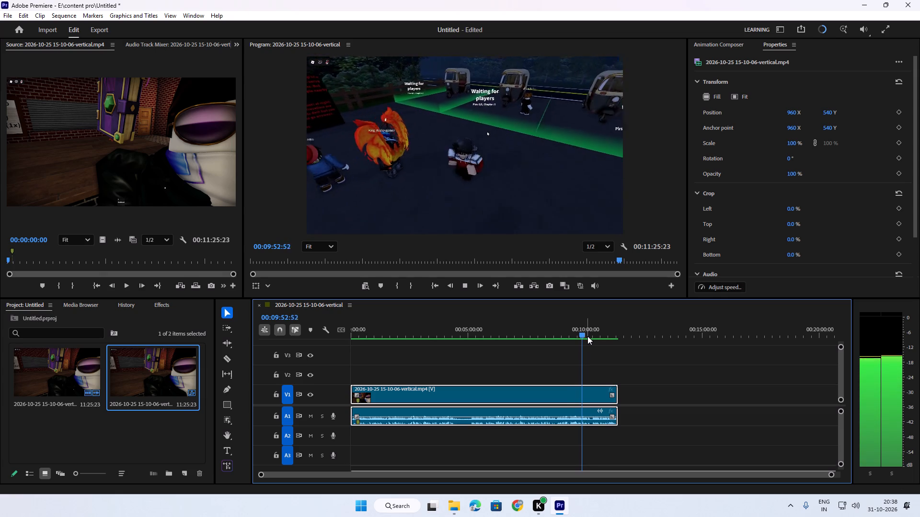
{"action": "left_click", "coordinate": [586, 336]}
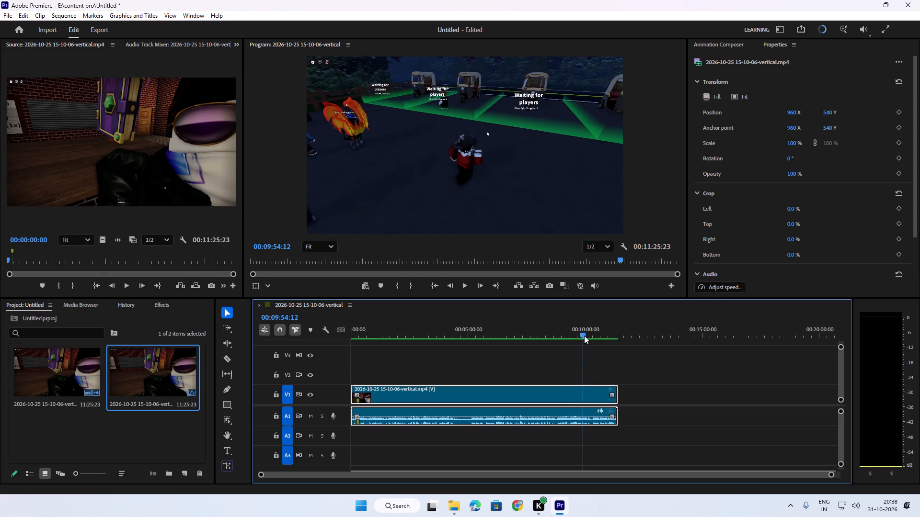
{"action": "left_click_drag", "start_coordinate": [622, 400], "coordinate": [590, 400]}
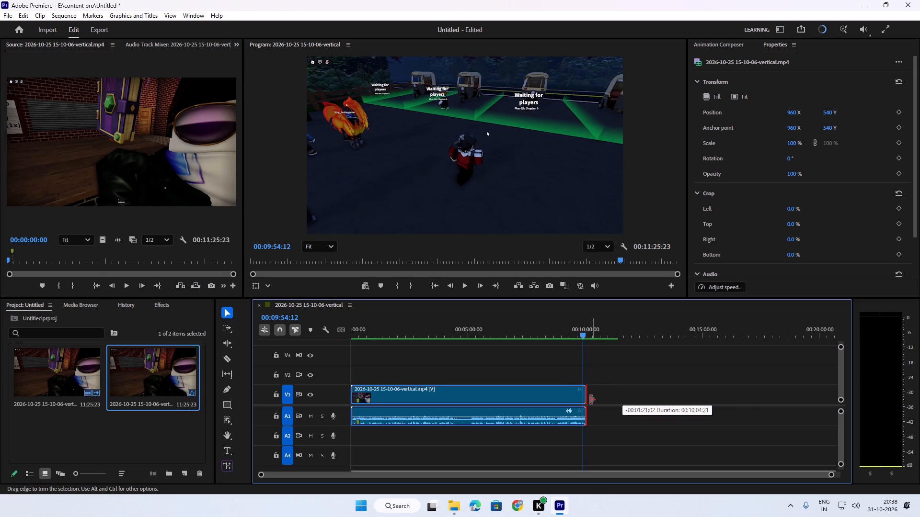
{"action": "left_click_drag", "start_coordinate": [590, 400], "coordinate": [590, 400]}
Play back the trimmed ending, and the opening seconds of the sequence from its start.
{"action": "left_click_drag", "start_coordinate": [587, 332], "coordinate": [573, 336]}
{"action": "key", "text": "space"}
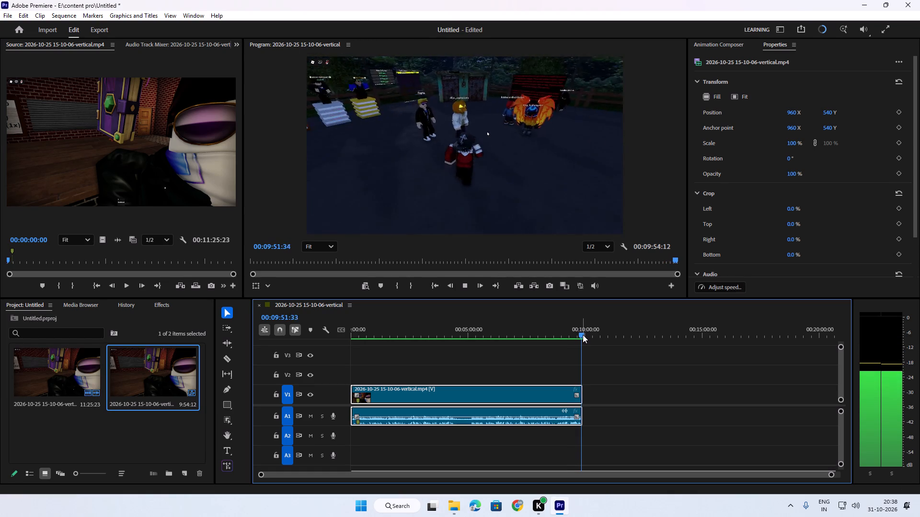
{"action": "left_click_drag", "start_coordinate": [582, 335], "coordinate": [352, 336]}
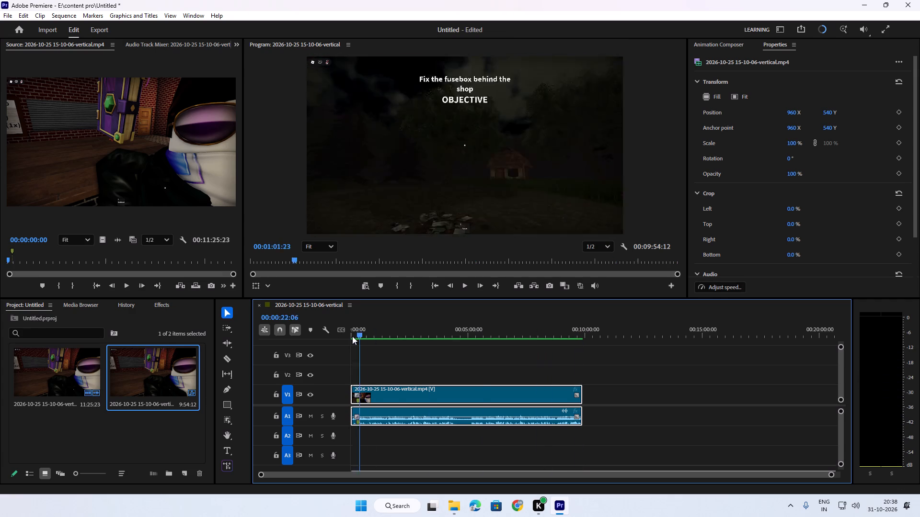
{"action": "left_click_drag", "start_coordinate": [352, 336], "coordinate": [317, 334]}
{"action": "key", "text": "space"}
{"action": "key", "text": "space"}
{"action": "key", "text": "space"}
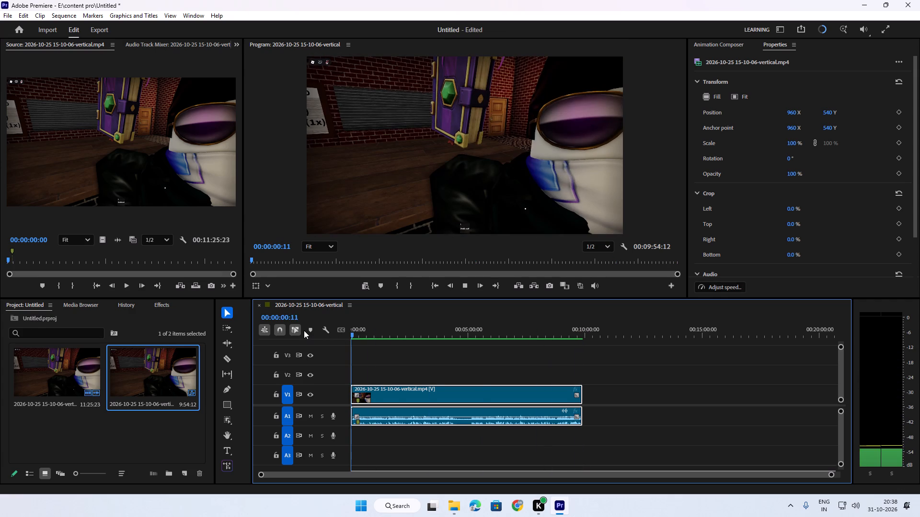
{"action": "key", "text": "space"}
{"action": "key", "text": "space"}
{"action": "key", "text": "space"}
{"action": "key", "text": "space"}
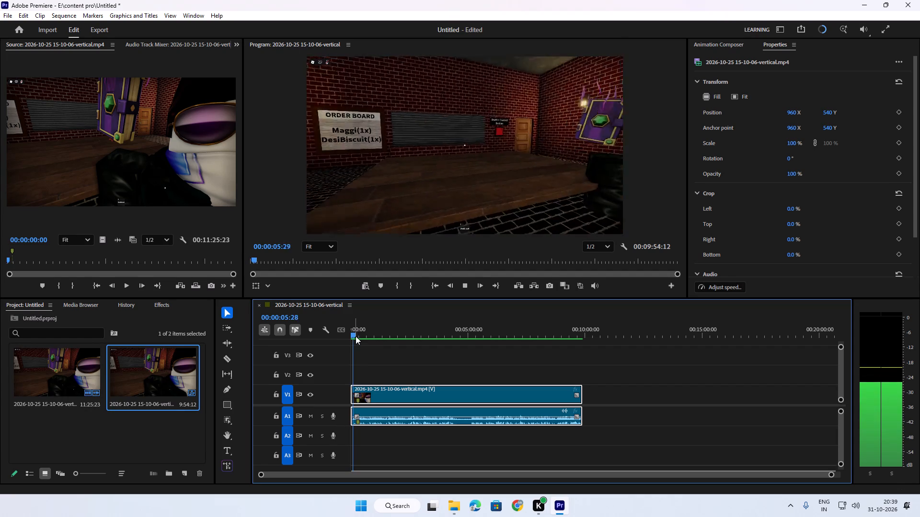
Trim about 17 seconds off the start of the gameplay clip and close the empty gap before it.
{"action": "left_click_drag", "start_coordinate": [356, 336], "coordinate": [377, 338]}
{"action": "left_click", "coordinate": [353, 388]}
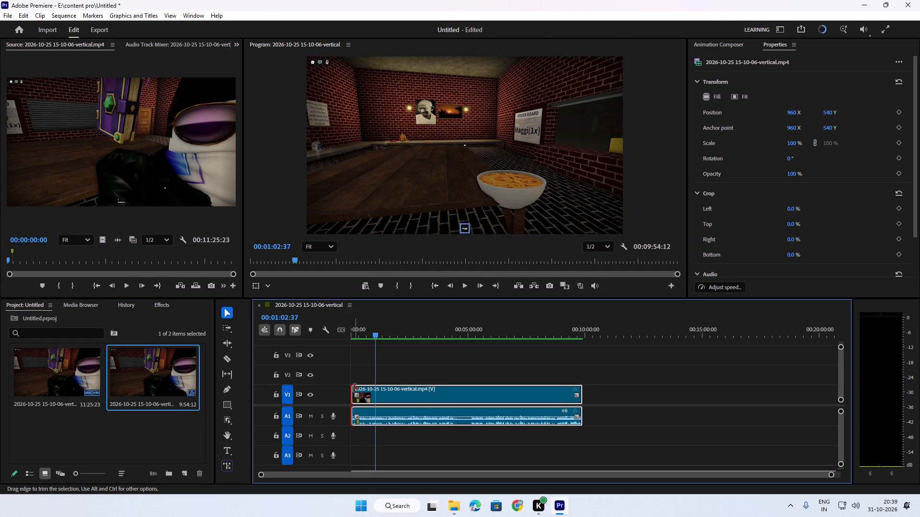
{"action": "left_click", "coordinate": [353, 391]}
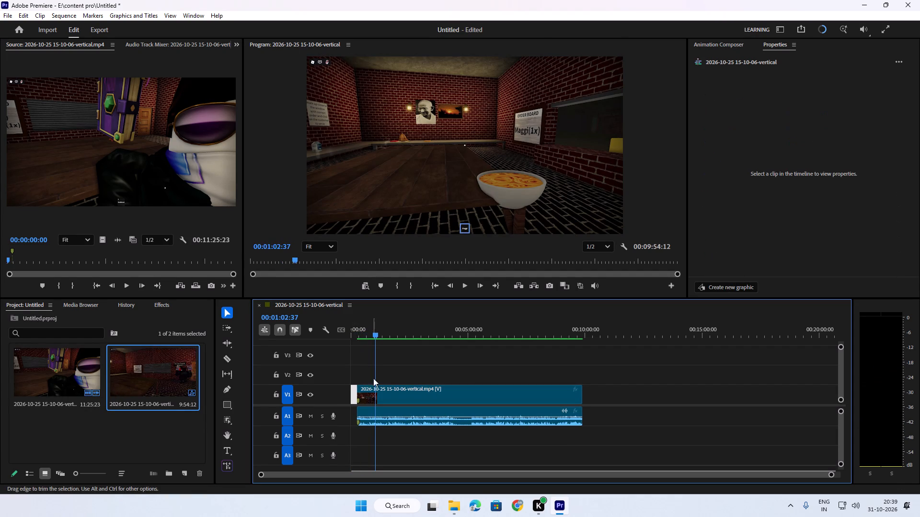
{"action": "key", "text": "BackSpace"}
Play the new opening from the start and check the final seconds of the sequence up to about 00:09:37.
{"action": "left_click_drag", "start_coordinate": [379, 334], "coordinate": [293, 332]}
{"action": "key", "text": "space"}
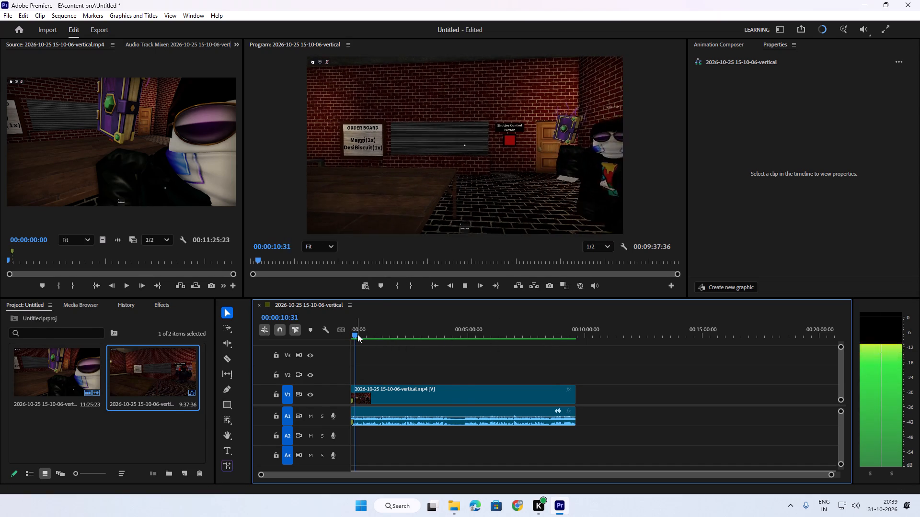
{"action": "left_click_drag", "start_coordinate": [356, 334], "coordinate": [576, 356]}
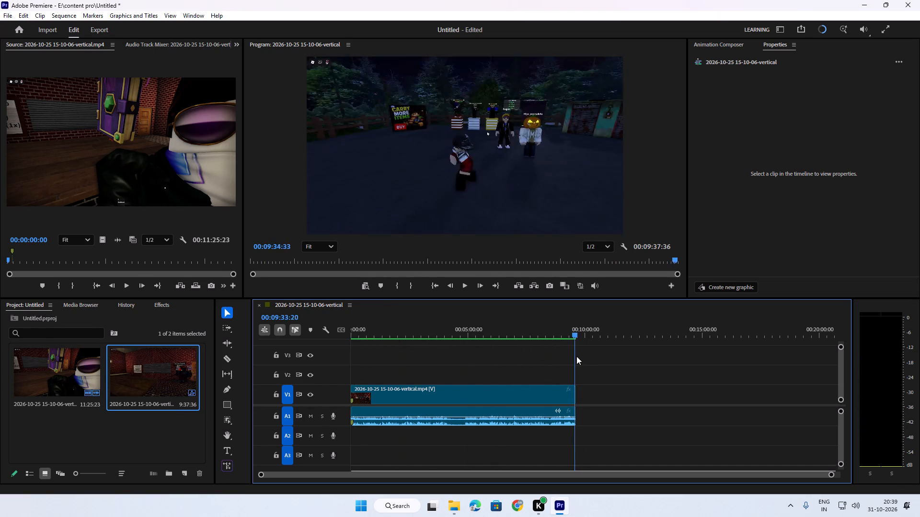
{"action": "left_click_drag", "start_coordinate": [576, 356], "coordinate": [574, 358]}
{"action": "key", "text": "space"}
{"action": "left_click", "coordinate": [573, 335]}
{"action": "key", "text": "space"}
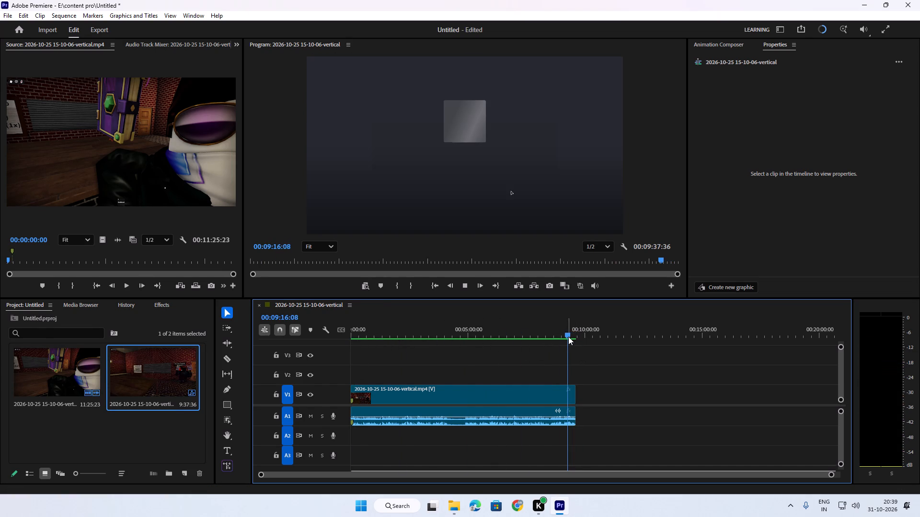
{"action": "left_click_drag", "start_coordinate": [568, 336], "coordinate": [576, 343]}
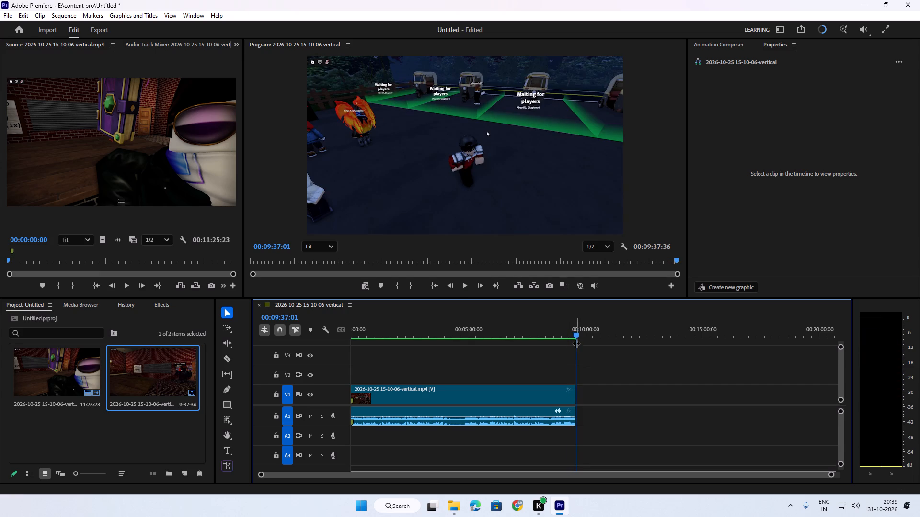
Open the Animation Composer library.
{"action": "left_click", "coordinate": [718, 45]}
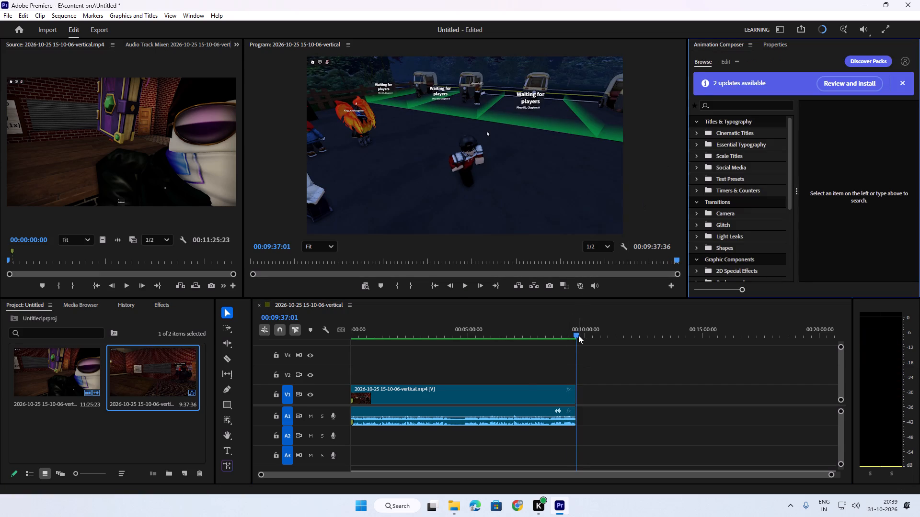
Review the gameplay in the middle of the sequence, playing sections between about 00:03:36 and 00:03:57.
{"action": "left_click_drag", "start_coordinate": [577, 336], "coordinate": [455, 339]}
{"action": "key", "text": "super+space"}
{"action": "left_click_drag", "start_coordinate": [452, 328], "coordinate": [440, 331]}
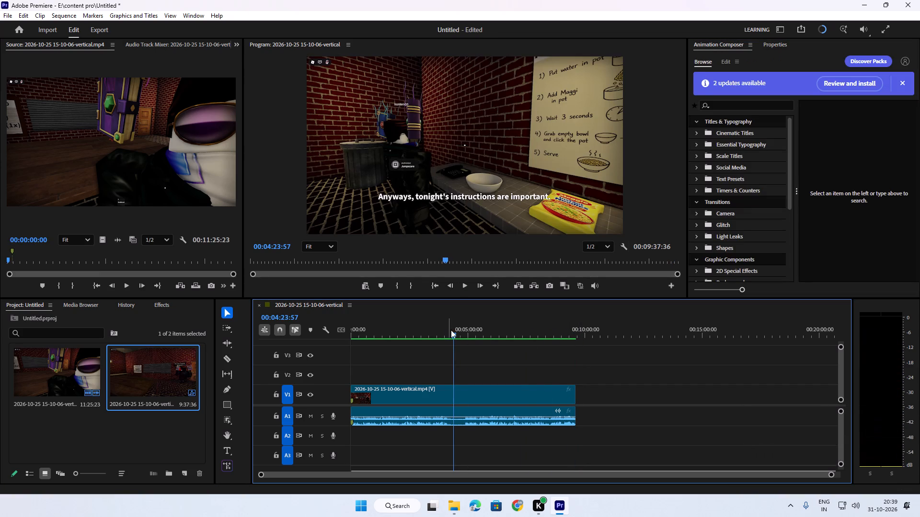
{"action": "left_click_drag", "start_coordinate": [455, 329], "coordinate": [436, 337]}
{"action": "key", "text": "super+space"}
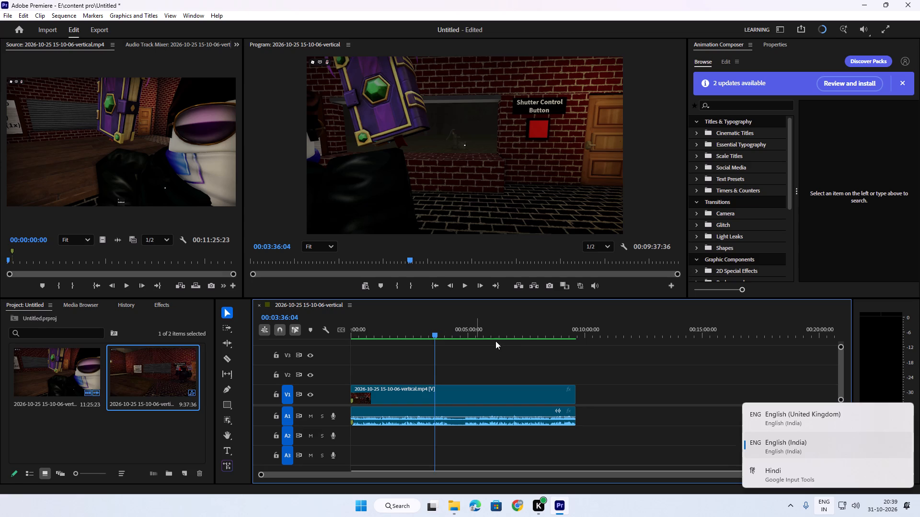
{"action": "key", "text": "space"}
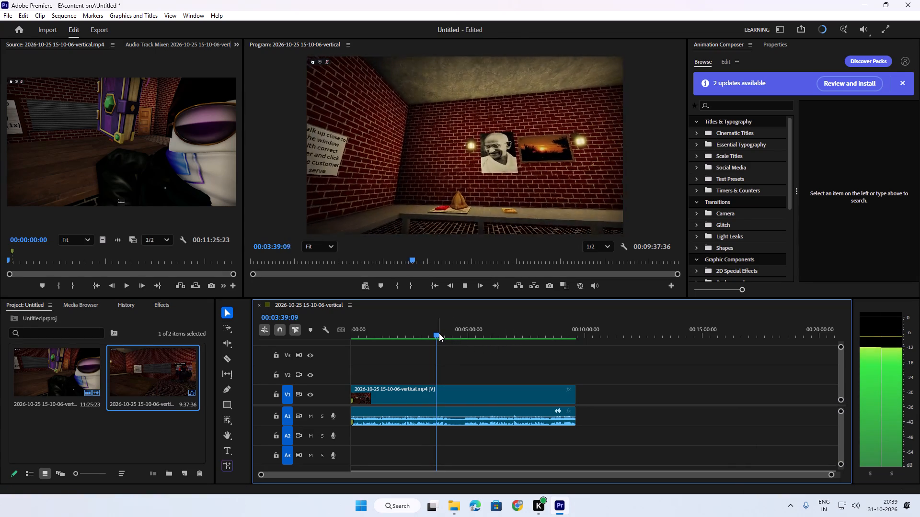
{"action": "left_click", "coordinate": [441, 333]}
{"action": "key", "text": "space"}
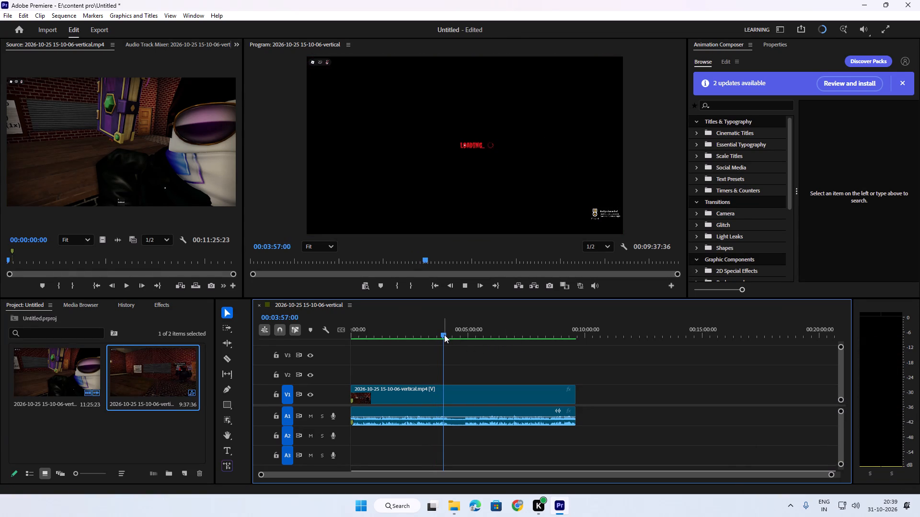
{"action": "left_click_drag", "start_coordinate": [443, 334], "coordinate": [435, 337]}
{"action": "key", "text": "space"}
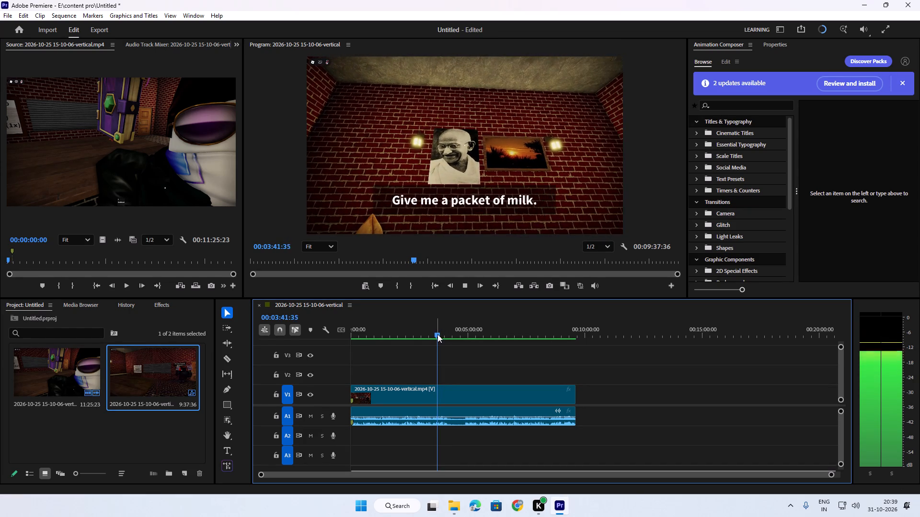
Review earlier gameplay sections, around 00:02:51 and between about 00:01:25 and 00:01:39.
{"action": "left_click_drag", "start_coordinate": [437, 334], "coordinate": [414, 337]}
{"action": "key", "text": "space"}
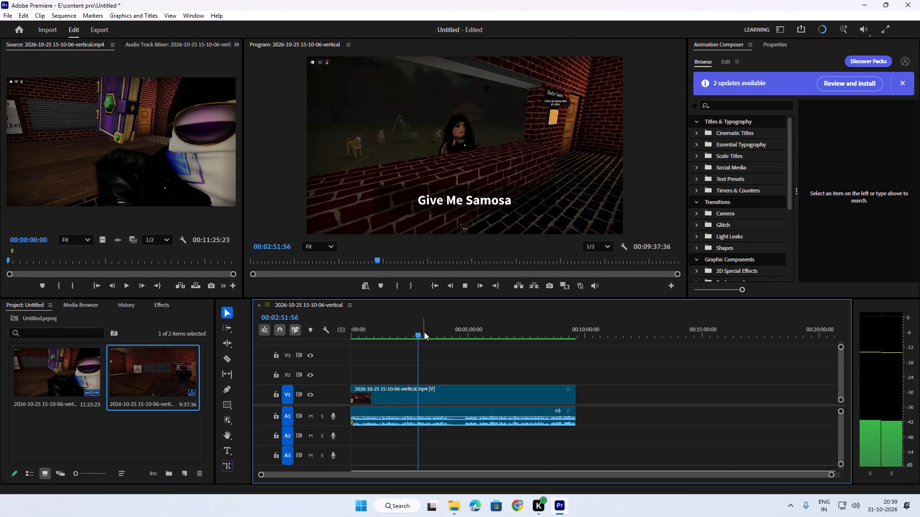
{"action": "left_click_drag", "start_coordinate": [422, 333], "coordinate": [421, 333]}
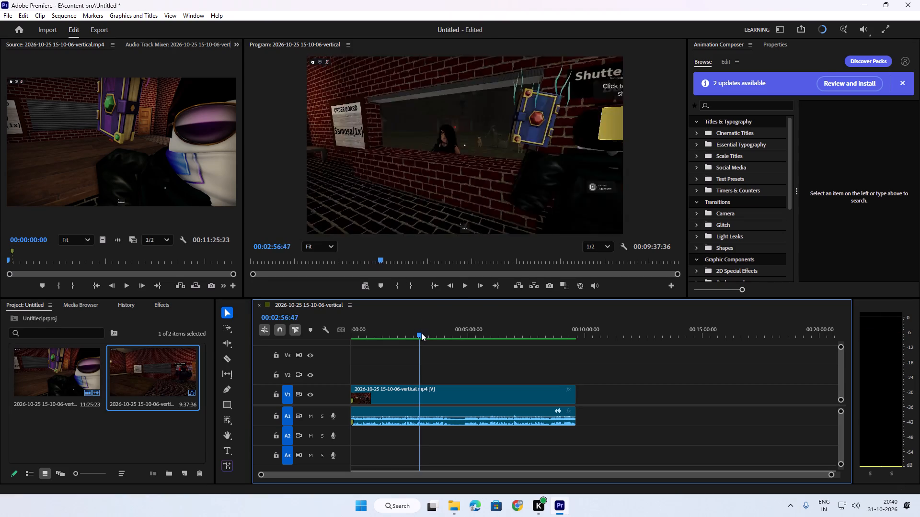
{"action": "left_click_drag", "start_coordinate": [421, 333], "coordinate": [387, 333]}
{"action": "key", "text": "space"}
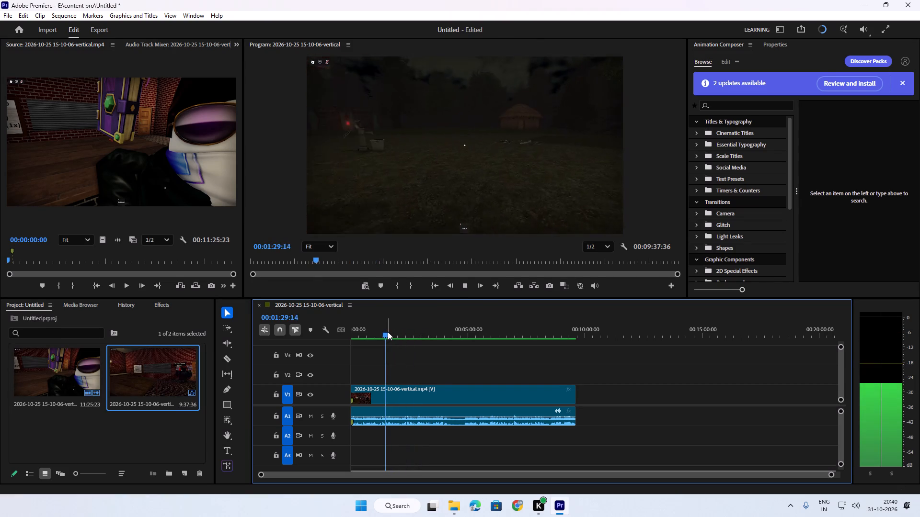
{"action": "left_click", "coordinate": [388, 331]}
{"action": "key", "text": "space"}
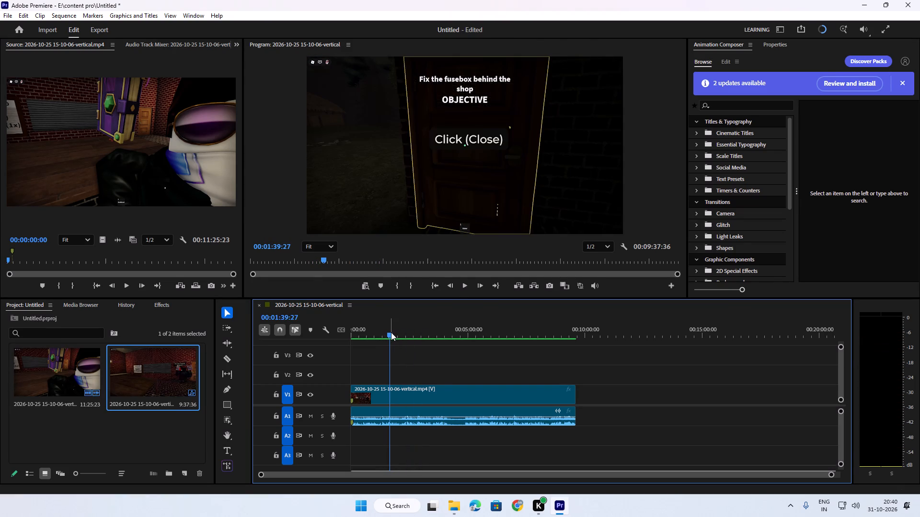
{"action": "left_click_drag", "start_coordinate": [393, 329], "coordinate": [385, 329]}
{"action": "key", "text": "space"}
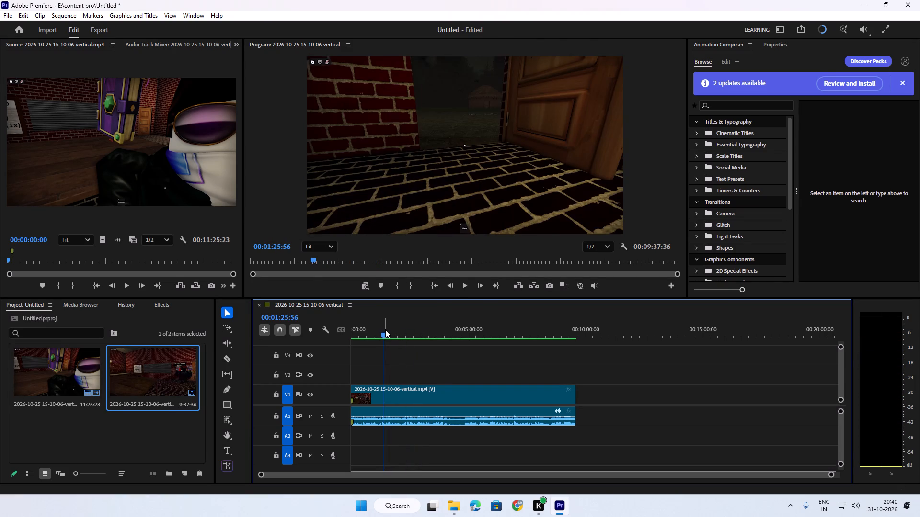
Review the later gameplay sections between about 00:04:53 and 00:05:38.
{"action": "left_click_drag", "start_coordinate": [390, 328], "coordinate": [440, 333]}
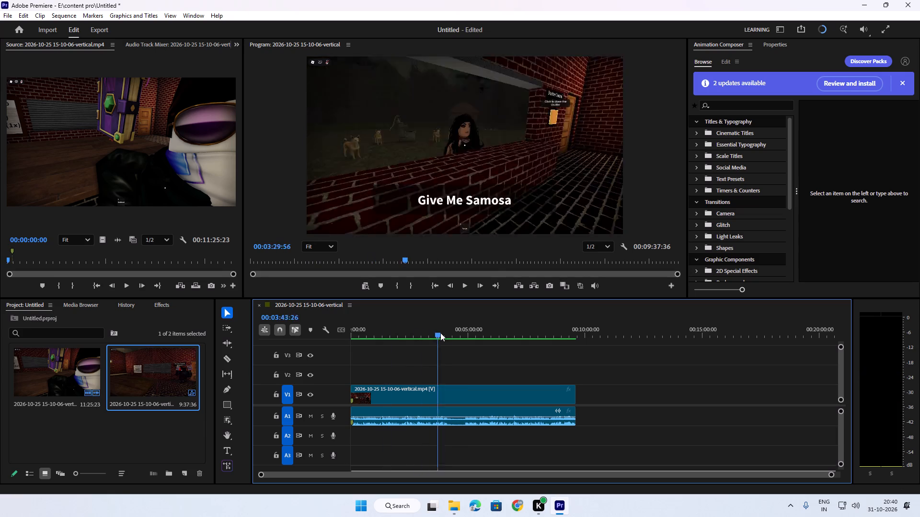
{"action": "left_click_drag", "start_coordinate": [440, 333], "coordinate": [467, 333]}
{"action": "key", "text": "space"}
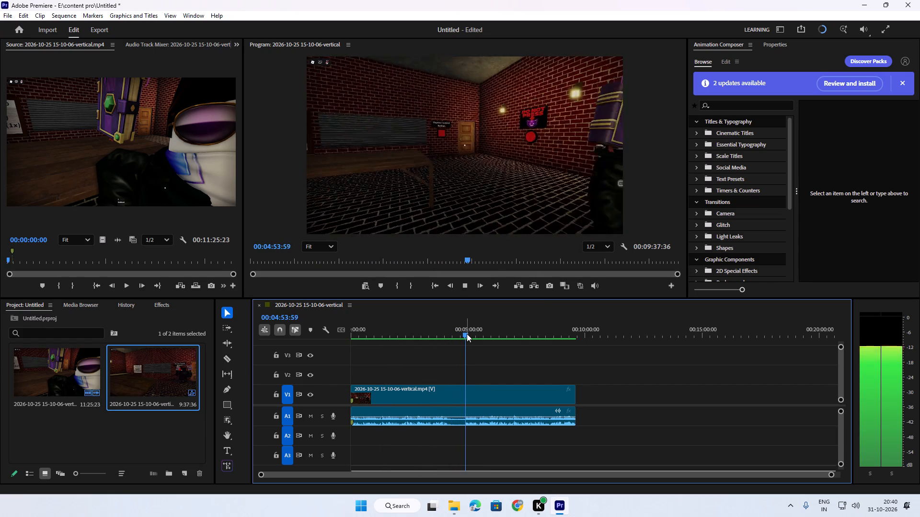
{"action": "left_click_drag", "start_coordinate": [467, 333], "coordinate": [471, 333]}
{"action": "key", "text": "space"}
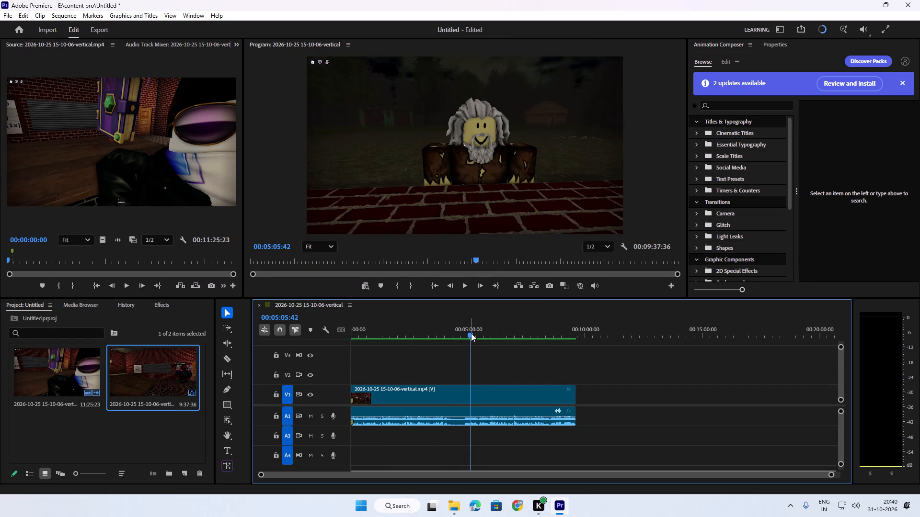
{"action": "key", "text": "space"}
{"action": "left_click_drag", "start_coordinate": [471, 333], "coordinate": [480, 334]}
{"action": "key", "text": "space"}
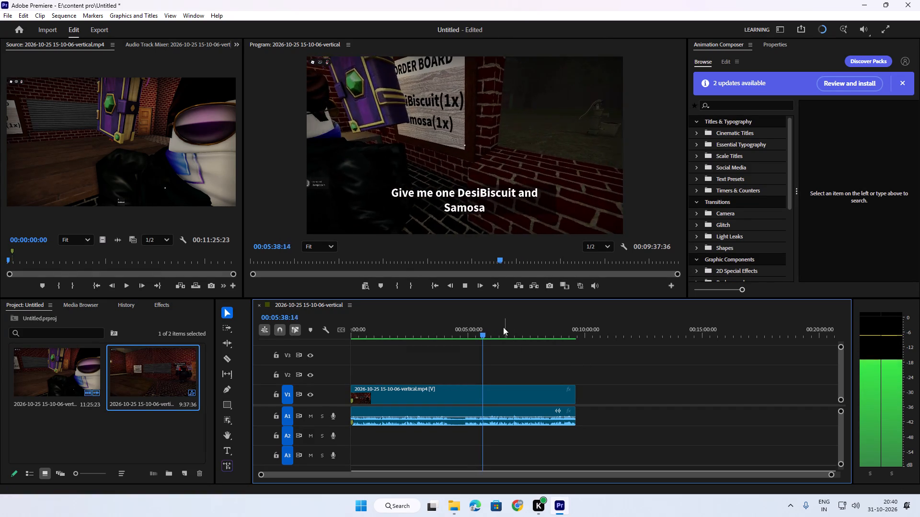
Move the playhead to about 00:09:30, near the end of the gameplay clip.
{"action": "left_click_drag", "start_coordinate": [487, 330], "coordinate": [575, 342]}
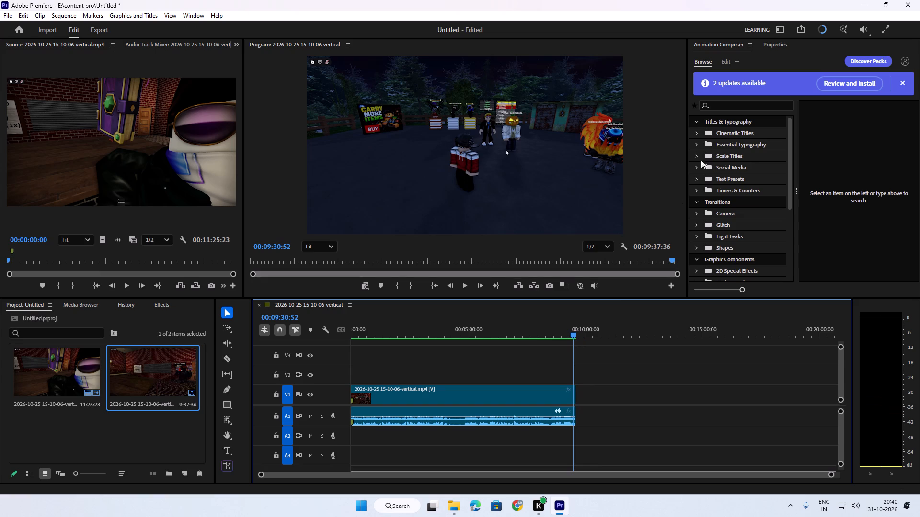
Look through the favourite Animation Composer items, checking the starred Instagram and YouTube templates.
{"action": "left_click", "coordinate": [694, 108]}
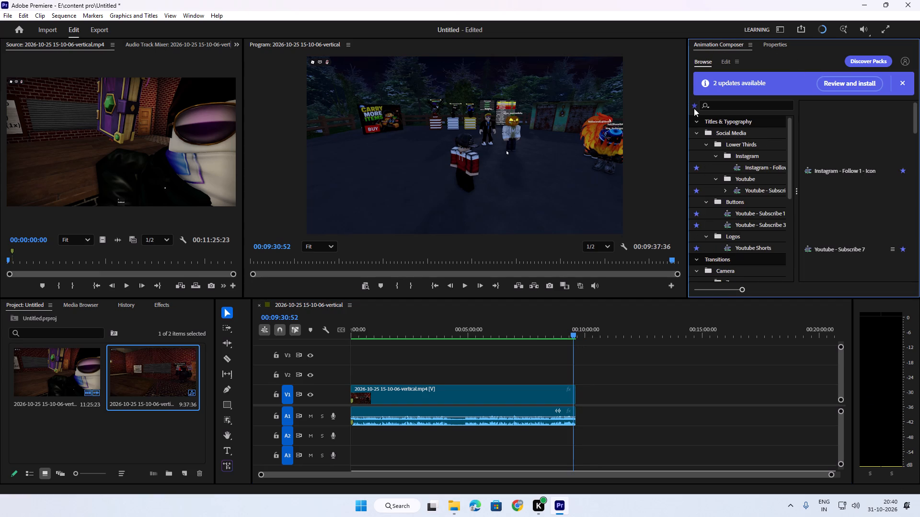
{"action": "scroll", "coordinate": [845, 214], "scroll_direction": "down", "scroll_amount": 3}
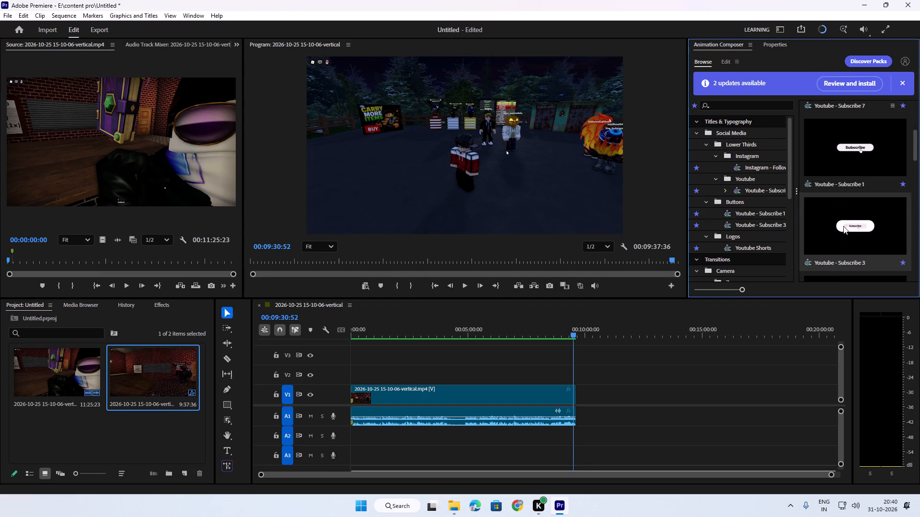
{"action": "scroll", "coordinate": [831, 247], "scroll_direction": "down", "scroll_amount": 3}
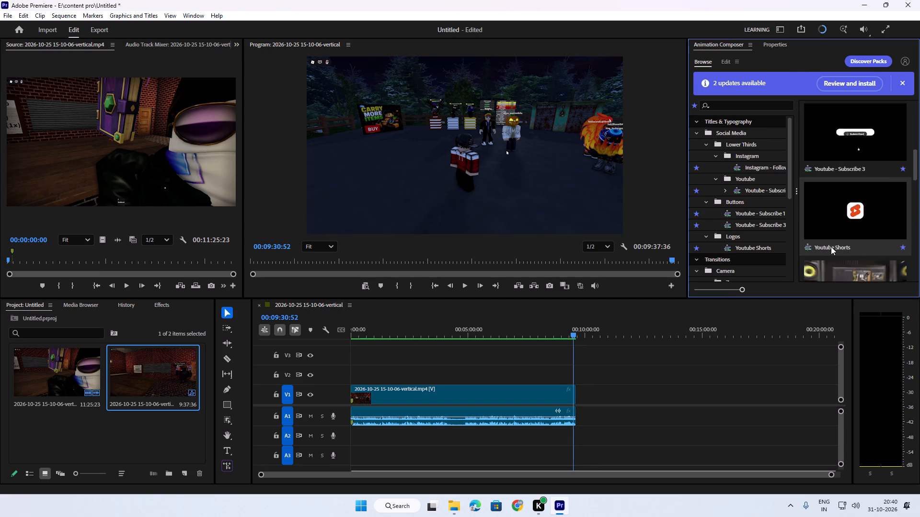
{"action": "scroll", "coordinate": [831, 250], "scroll_direction": "up", "scroll_amount": 2}
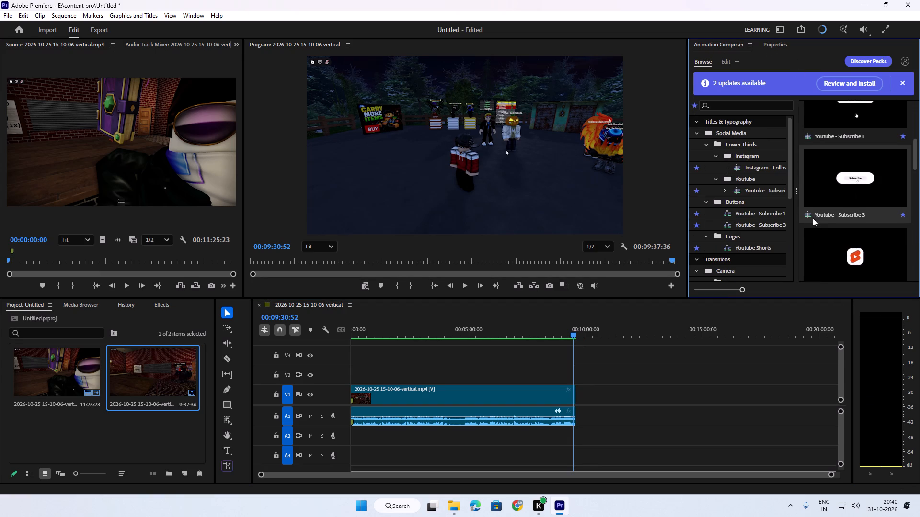
{"action": "scroll", "coordinate": [828, 219], "scroll_direction": "up", "scroll_amount": 1}
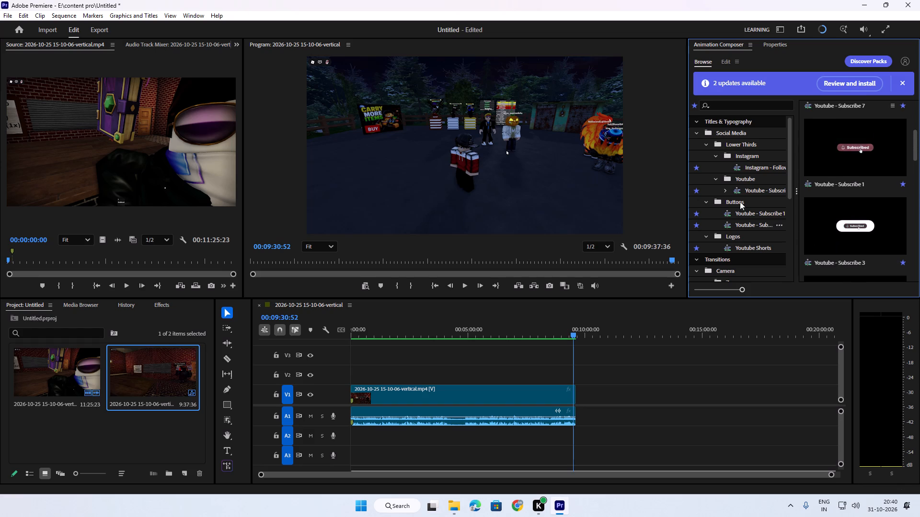
{"action": "left_click", "coordinate": [696, 108]}
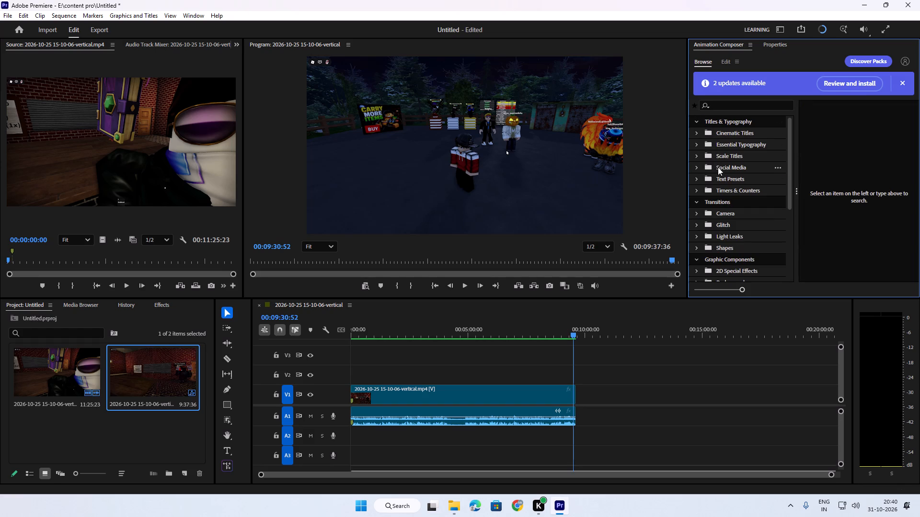
Browse the Social Media lower thirds and examine the YouTube subscribe and lower-third templates.
{"action": "left_click", "coordinate": [713, 164]}
{"action": "left_click", "coordinate": [698, 170]}
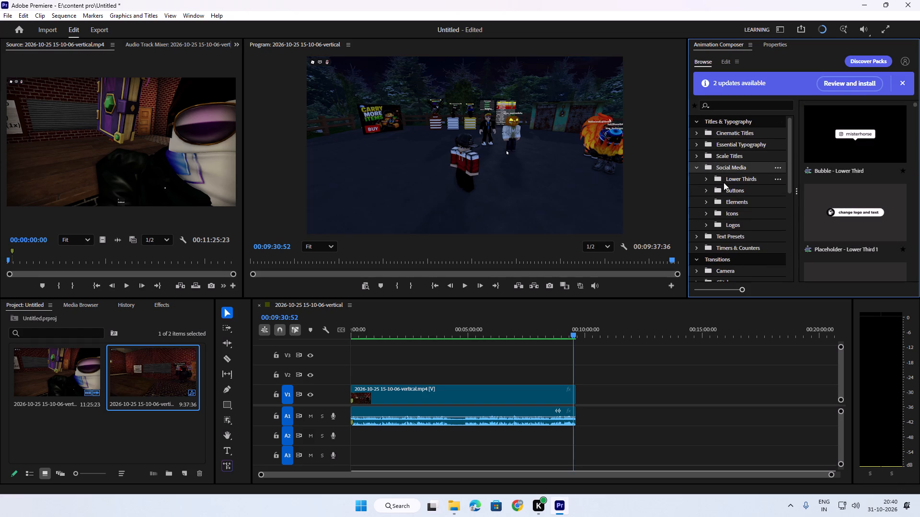
{"action": "left_click", "coordinate": [747, 179]}
{"action": "left_click", "coordinate": [706, 180]}
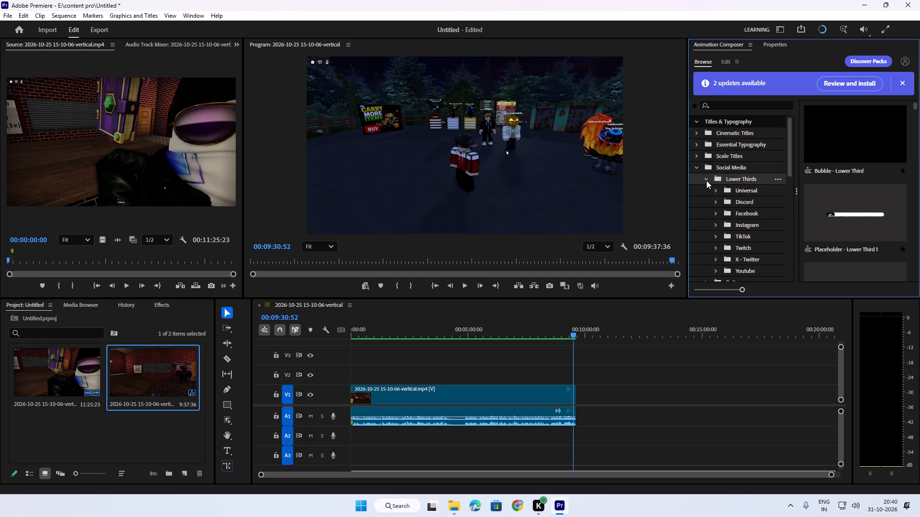
{"action": "left_click", "coordinate": [749, 194]}
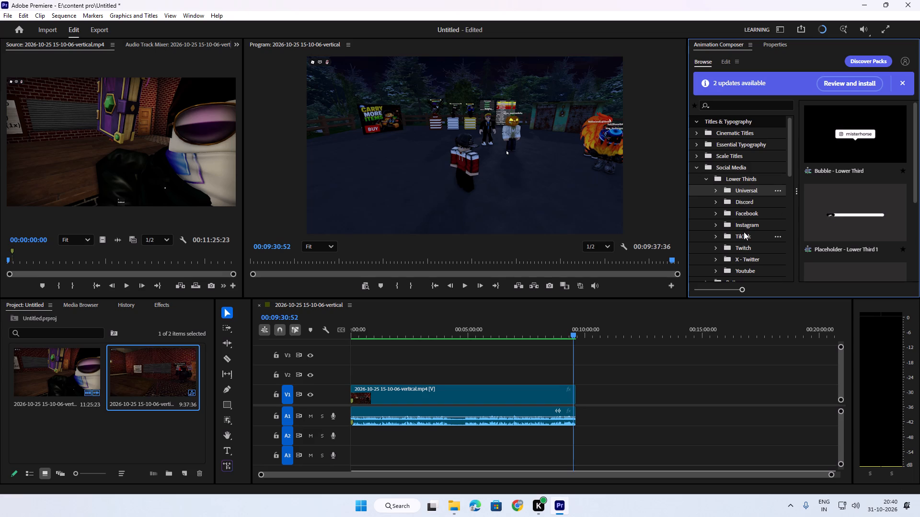
{"action": "scroll", "coordinate": [744, 232], "scroll_direction": "down", "scroll_amount": 1}
{"action": "left_click", "coordinate": [745, 223]}
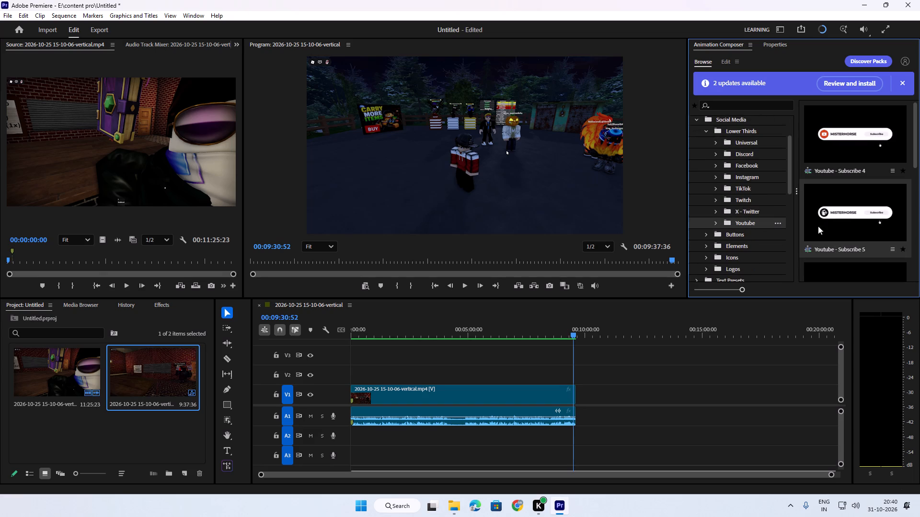
{"action": "scroll", "coordinate": [838, 232], "scroll_direction": "down", "scroll_amount": 2}
{"action": "scroll", "coordinate": [838, 233], "scroll_direction": "up", "scroll_amount": 2}
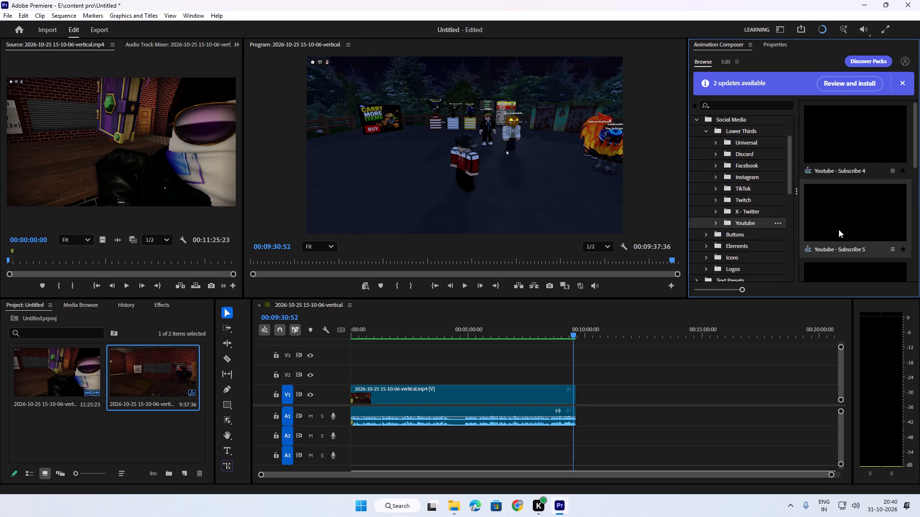
{"action": "scroll", "coordinate": [838, 230], "scroll_direction": "down", "scroll_amount": 2}
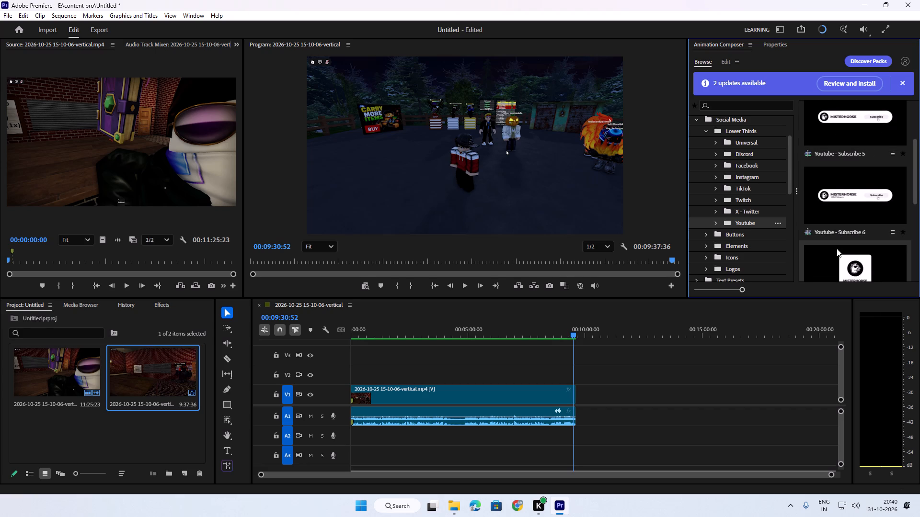
{"action": "scroll", "coordinate": [836, 253], "scroll_direction": "down", "scroll_amount": 1}
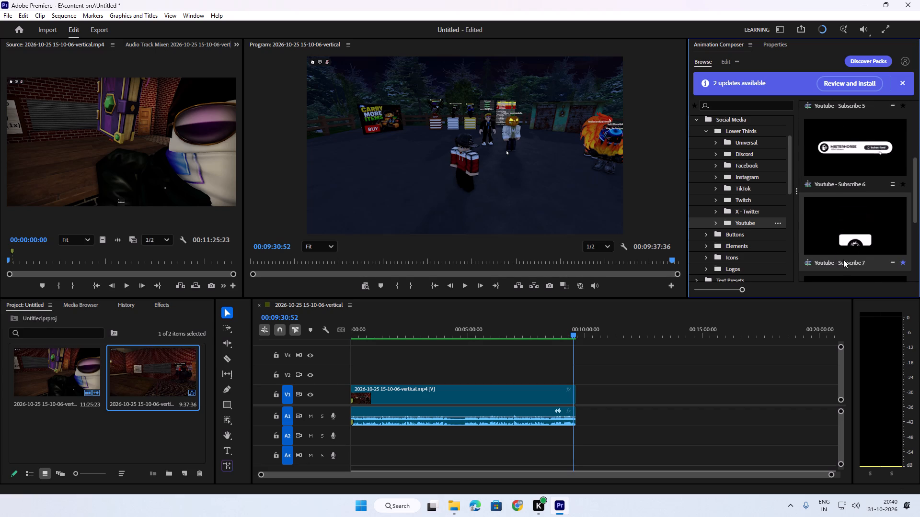
{"action": "scroll", "coordinate": [843, 259], "scroll_direction": "down", "scroll_amount": 4}
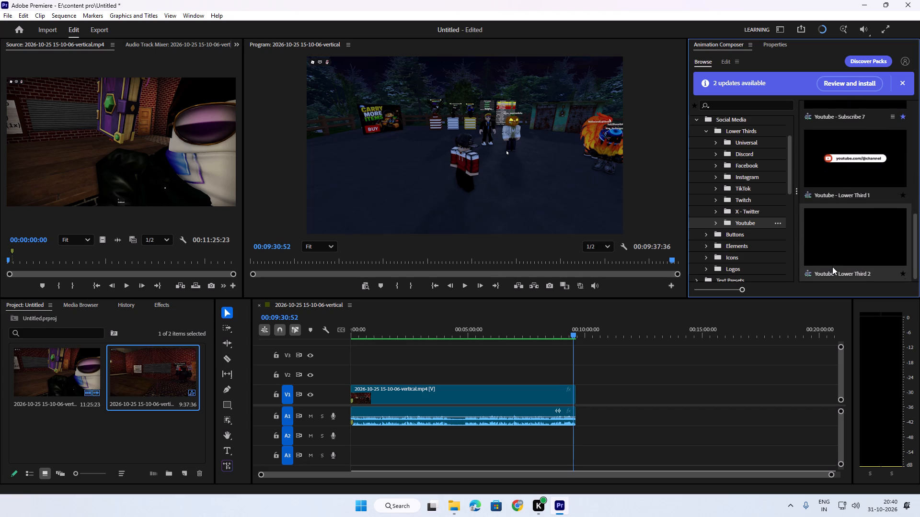
{"action": "scroll", "coordinate": [845, 251], "scroll_direction": "down", "scroll_amount": 2}
{"action": "scroll", "coordinate": [841, 264], "scroll_direction": "up", "scroll_amount": 2}
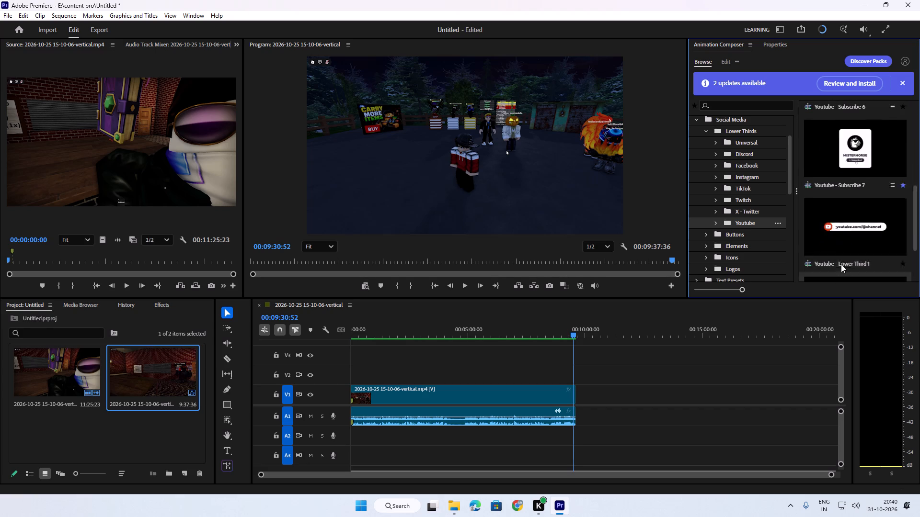
Look through the complete Lower Thirds collection across all platforms, down to the YouTube subscribe templates.
{"action": "left_click", "coordinate": [712, 224]}
{"action": "scroll", "coordinate": [735, 212], "scroll_direction": "up", "scroll_amount": 1}
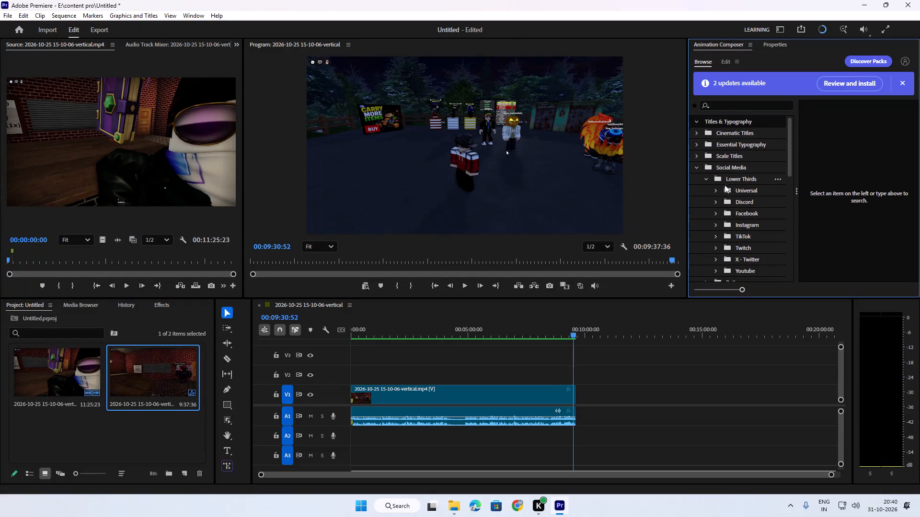
{"action": "left_click", "coordinate": [726, 176]}
{"action": "scroll", "coordinate": [851, 206], "scroll_direction": "down", "scroll_amount": 5}
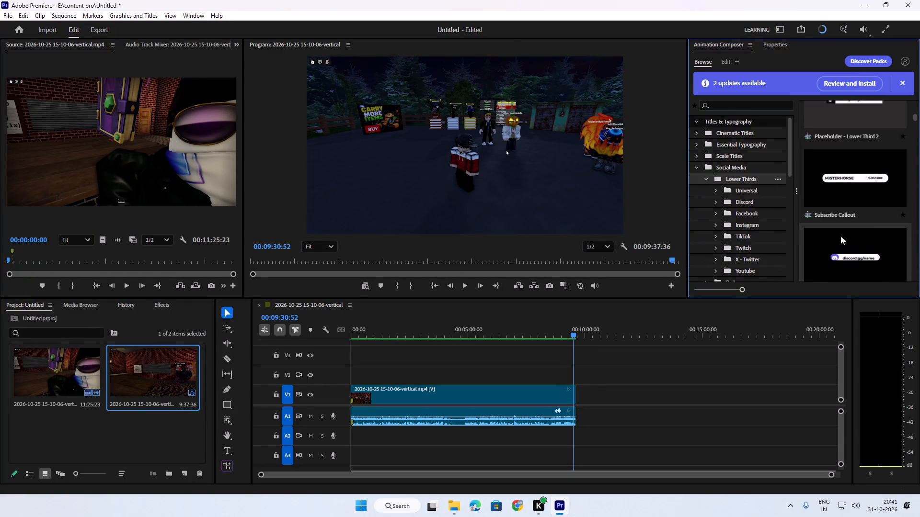
{"action": "scroll", "coordinate": [840, 236], "scroll_direction": "down", "scroll_amount": 9}
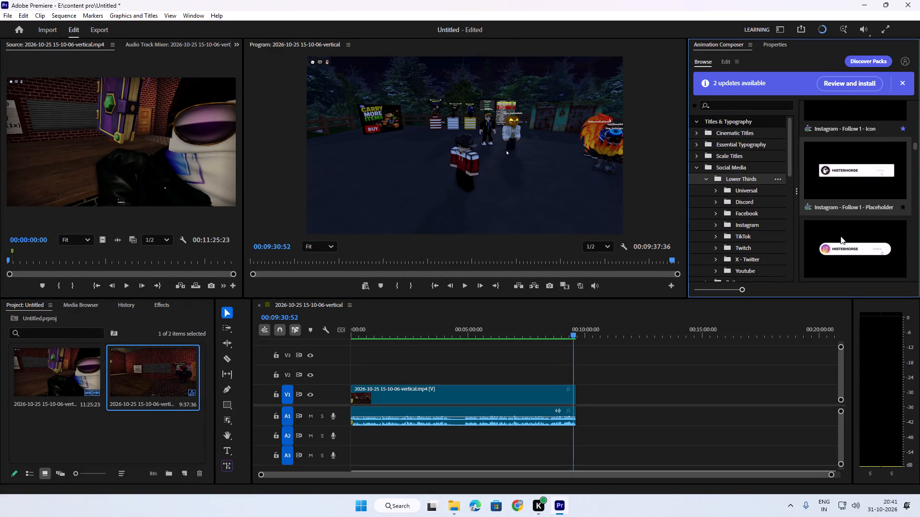
{"action": "scroll", "coordinate": [840, 236], "scroll_direction": "down", "scroll_amount": 10}
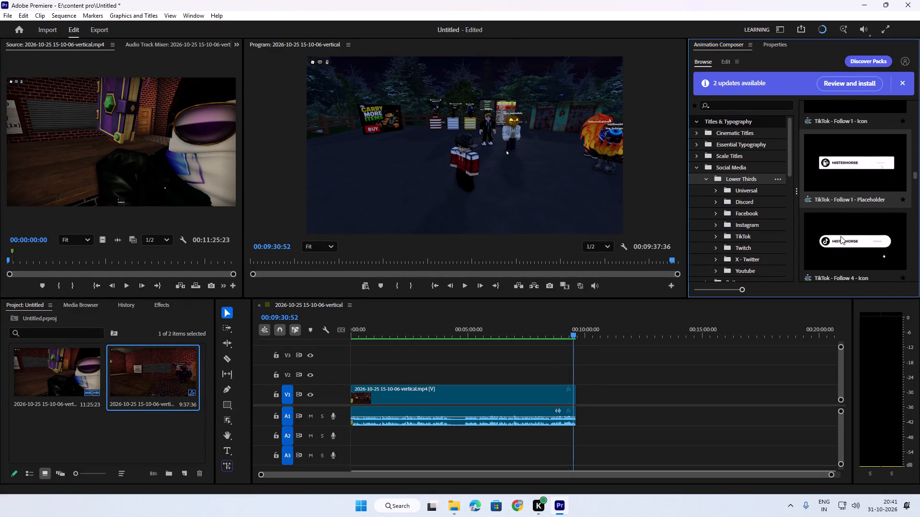
{"action": "scroll", "coordinate": [840, 236], "scroll_direction": "down", "scroll_amount": 2}
{"action": "left_click_drag", "start_coordinate": [914, 180], "coordinate": [916, 199]}
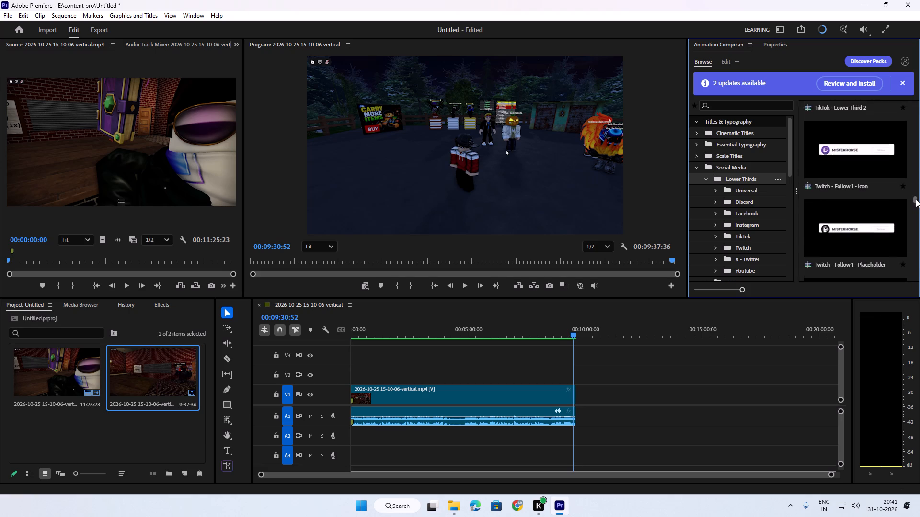
{"action": "left_click_drag", "start_coordinate": [916, 199], "coordinate": [911, 236]}
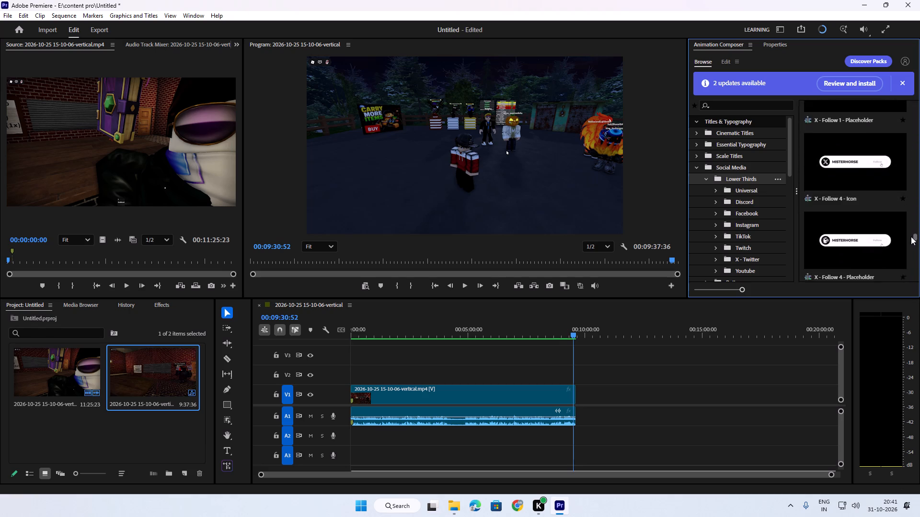
{"action": "left_click_drag", "start_coordinate": [911, 236], "coordinate": [908, 260]}
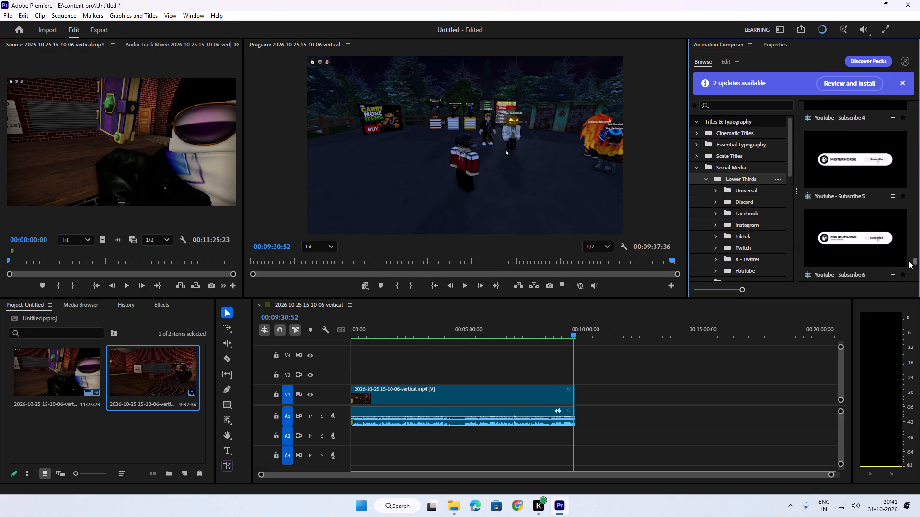
Add the Youtube - Subscribe 4 template to track V2 right after the end of the gameplay clip, accepting the font substitution.
{"action": "left_click_drag", "start_coordinate": [908, 260], "coordinate": [908, 254]}
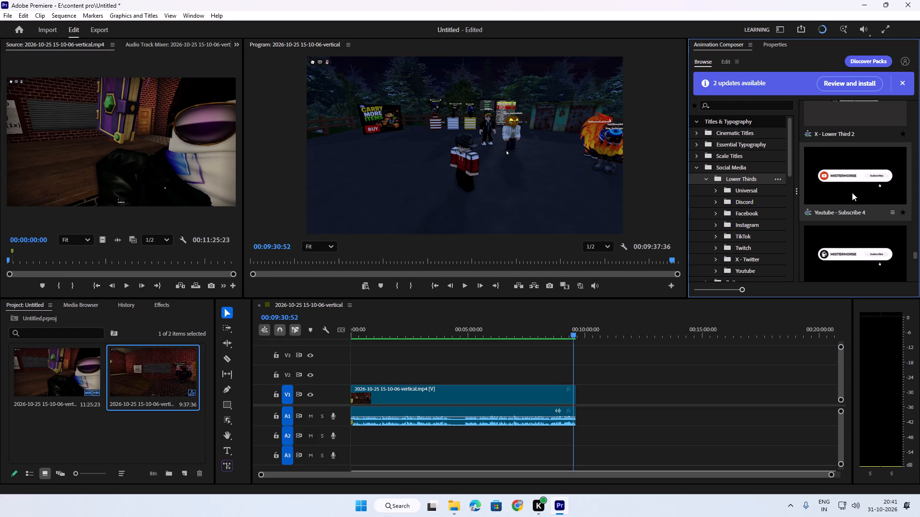
{"action": "left_click_drag", "start_coordinate": [856, 177], "coordinate": [580, 385]}
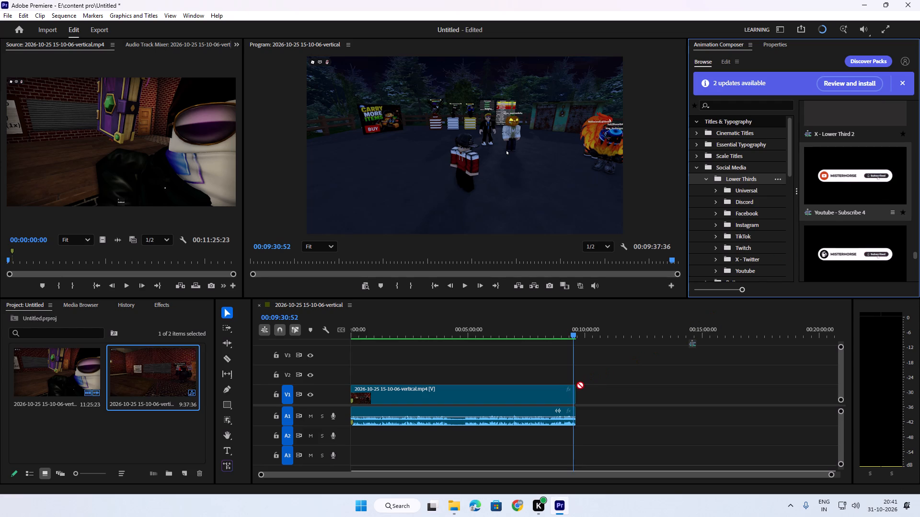
{"action": "left_click_drag", "start_coordinate": [580, 385], "coordinate": [585, 385]}
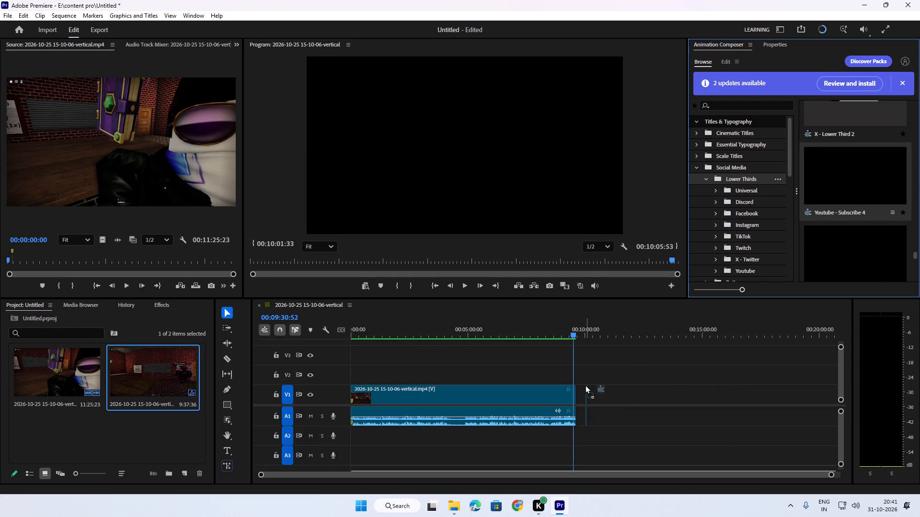
{"action": "left_click_drag", "start_coordinate": [585, 385], "coordinate": [581, 376]}
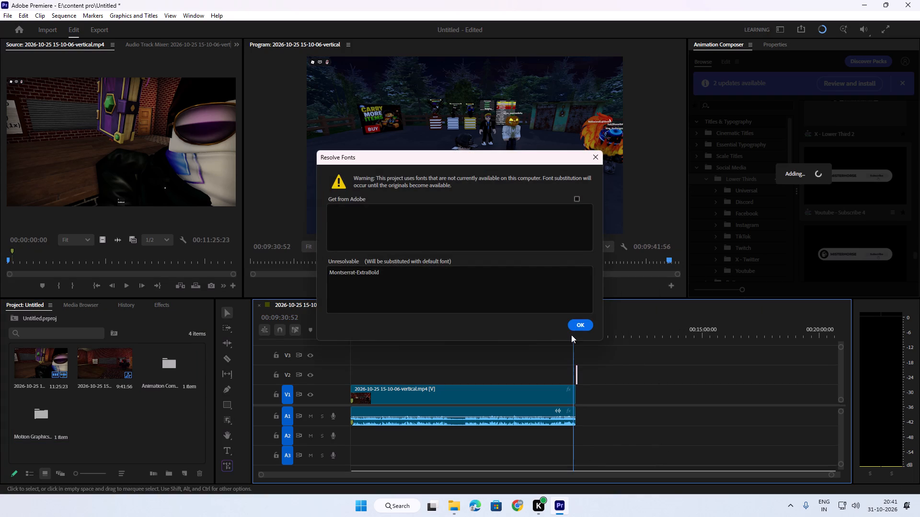
{"action": "left_click", "coordinate": [570, 327]}
Play the sequence's ending from the last gameplay seconds into the subscribe animation, stopping at about 00:09:38.
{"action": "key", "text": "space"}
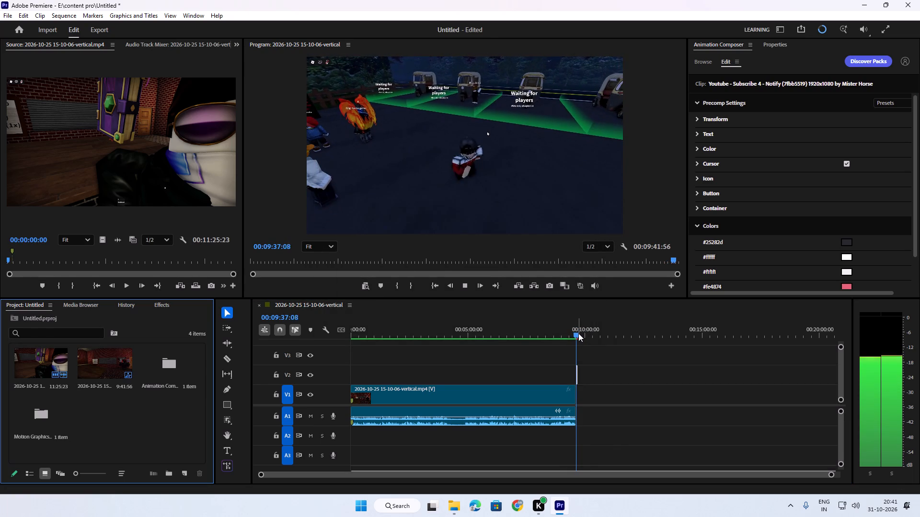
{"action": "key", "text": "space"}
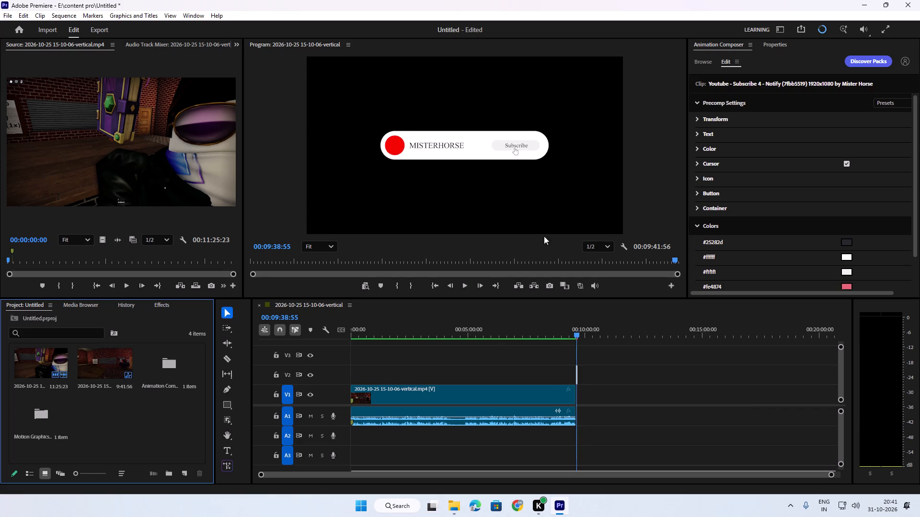
Show the transform properties of the selected clips.
{"action": "left_click", "coordinate": [768, 43]}
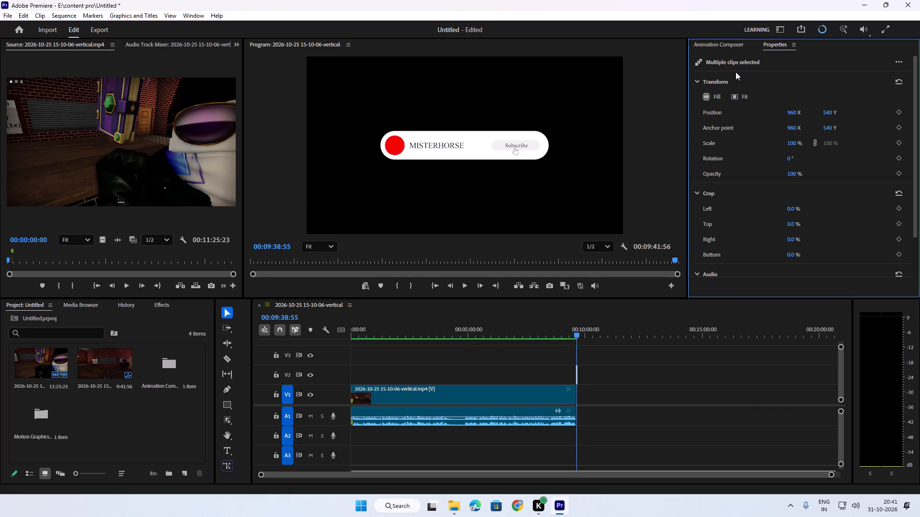
{"action": "left_click", "coordinate": [733, 79]}
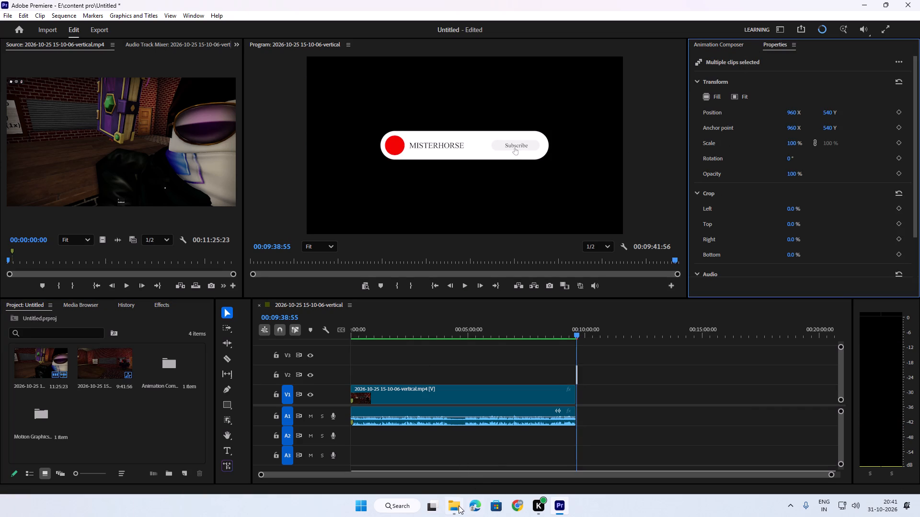
Import the Red-Eyed Gamer Avatar with Yellow Accents image from the obs folder on drive E: into the project.
{"action": "left_click", "coordinate": [459, 506]}
{"action": "scroll", "coordinate": [441, 283], "scroll_direction": "down", "scroll_amount": 3}
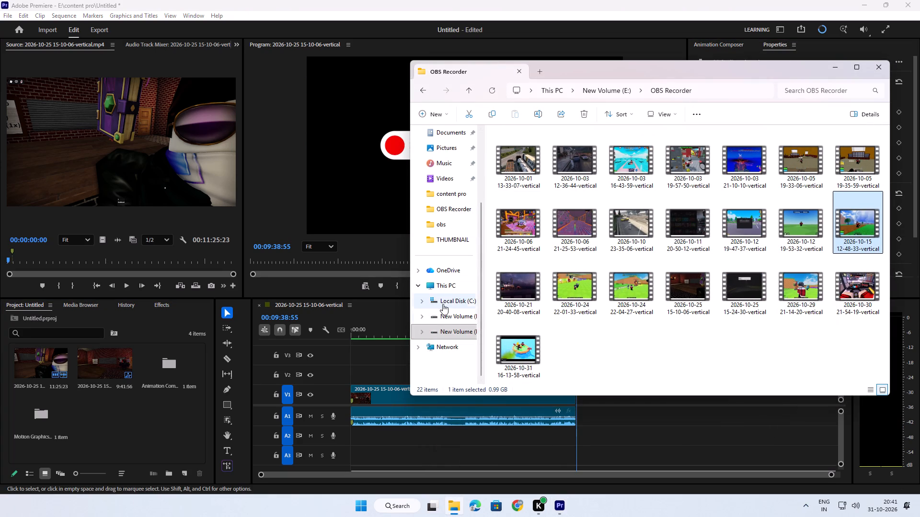
{"action": "left_click", "coordinate": [445, 326]}
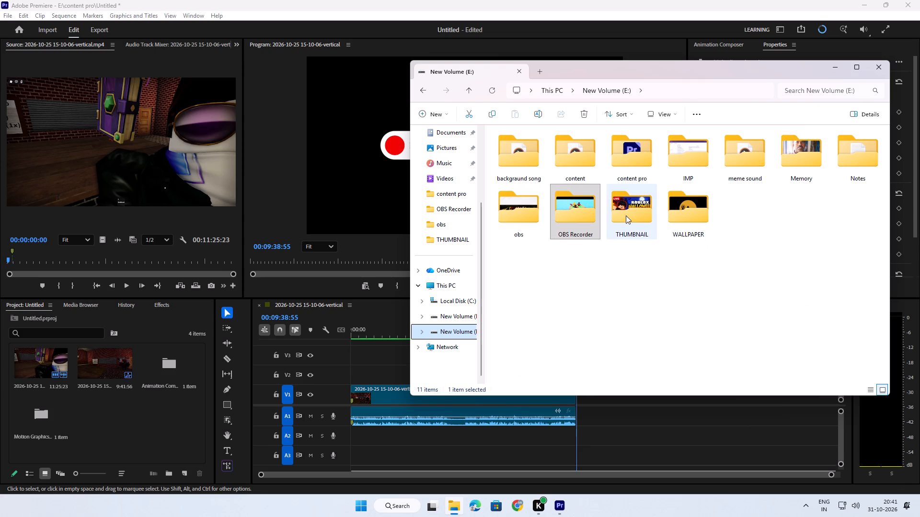
{"action": "double_click", "coordinate": [523, 218]}
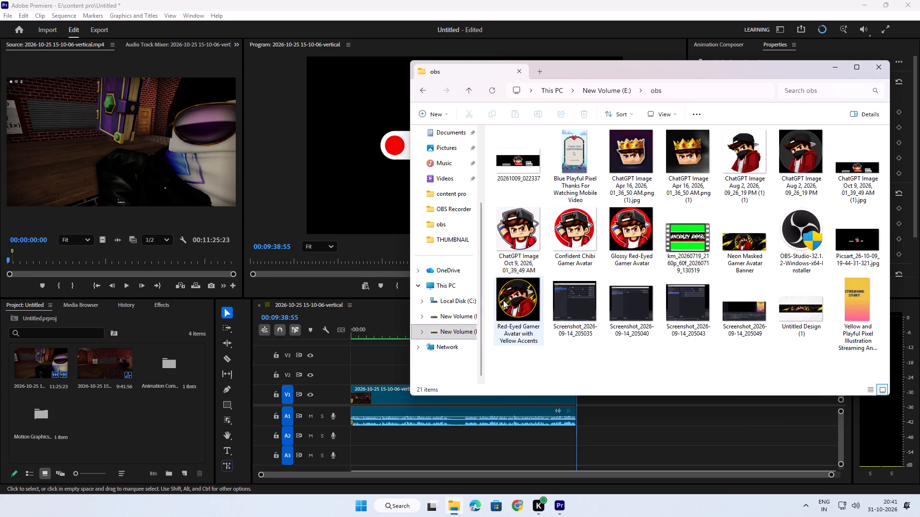
{"action": "left_click_drag", "start_coordinate": [511, 298], "coordinate": [158, 421]}
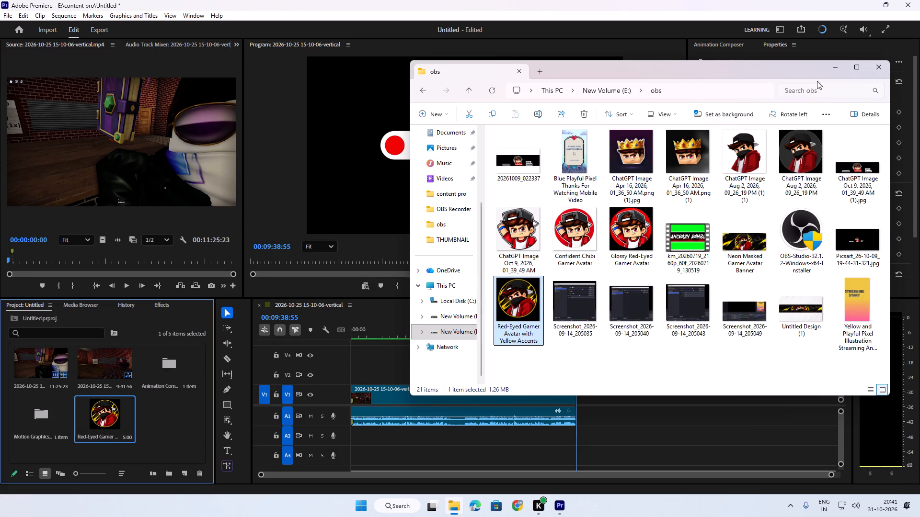
{"action": "left_click", "coordinate": [835, 72]}
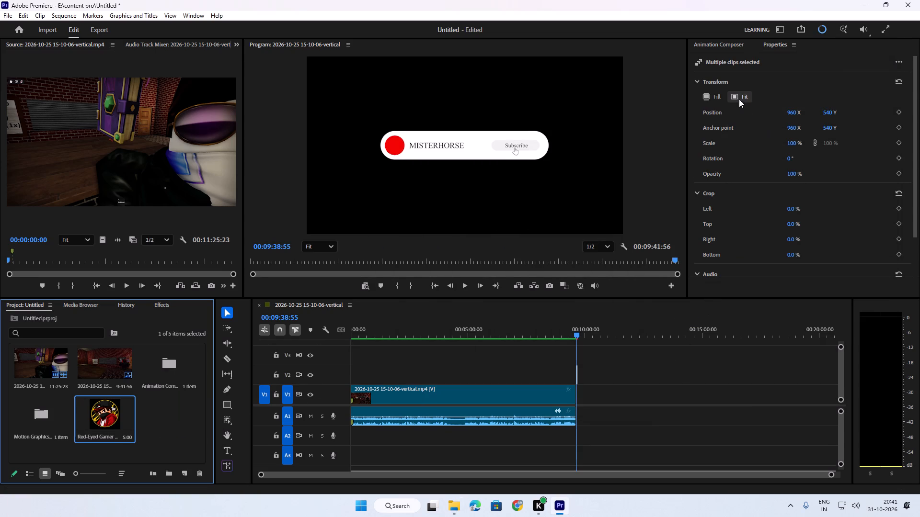
Turn off linked selection and select only the Youtube - Subscribe 4 - Notify graphic at the end of V2.
{"action": "left_click", "coordinate": [300, 330]}
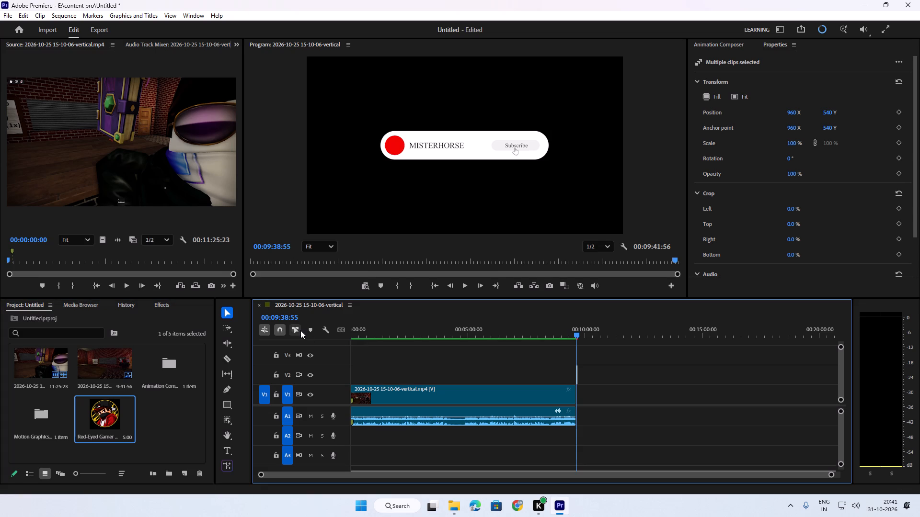
{"action": "left_click_drag", "start_coordinate": [530, 352], "coordinate": [606, 373]}
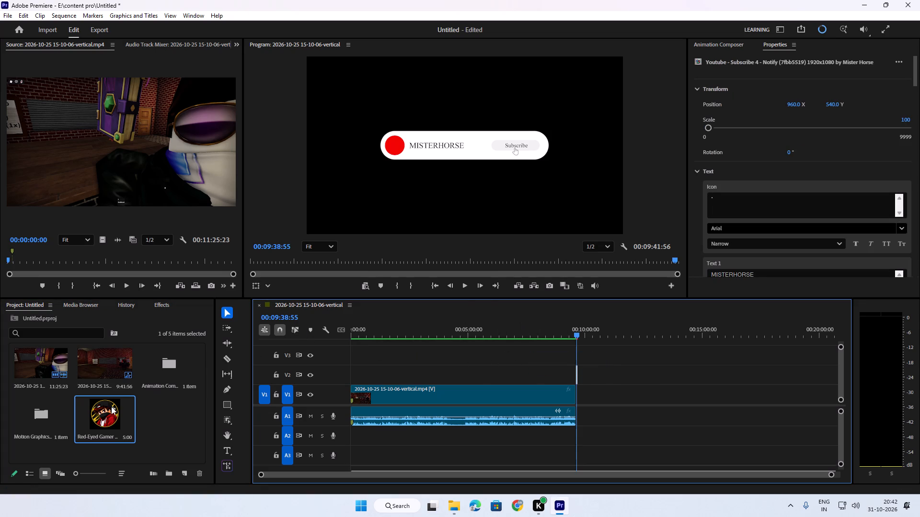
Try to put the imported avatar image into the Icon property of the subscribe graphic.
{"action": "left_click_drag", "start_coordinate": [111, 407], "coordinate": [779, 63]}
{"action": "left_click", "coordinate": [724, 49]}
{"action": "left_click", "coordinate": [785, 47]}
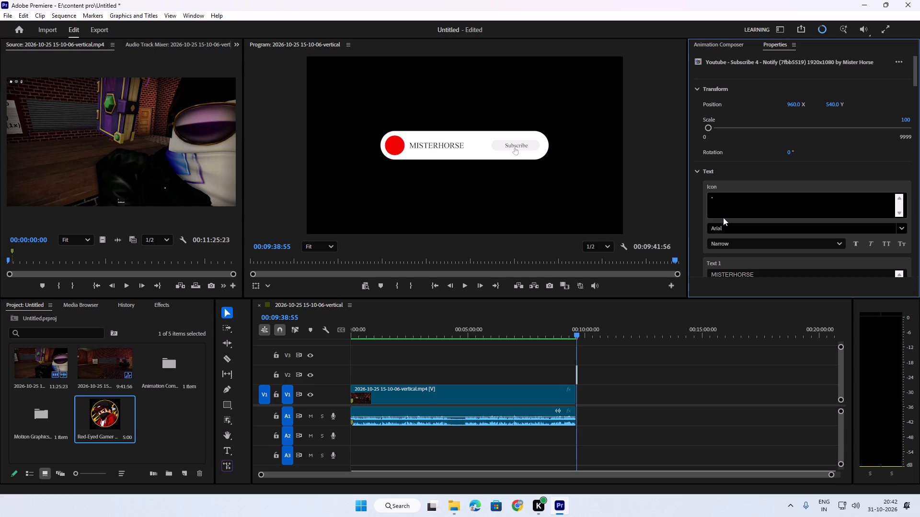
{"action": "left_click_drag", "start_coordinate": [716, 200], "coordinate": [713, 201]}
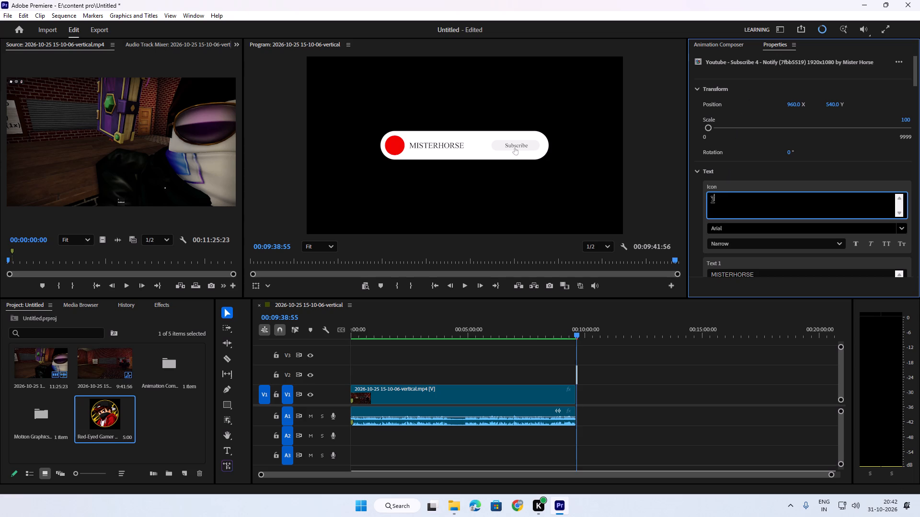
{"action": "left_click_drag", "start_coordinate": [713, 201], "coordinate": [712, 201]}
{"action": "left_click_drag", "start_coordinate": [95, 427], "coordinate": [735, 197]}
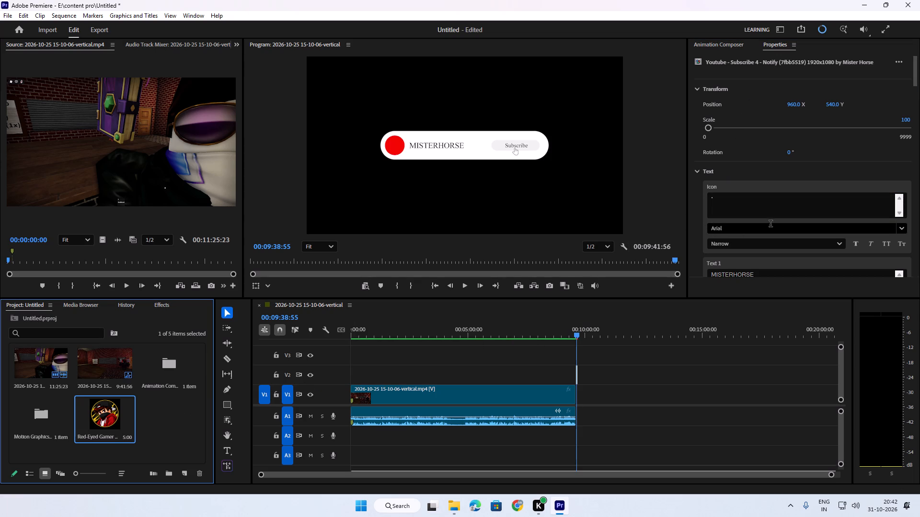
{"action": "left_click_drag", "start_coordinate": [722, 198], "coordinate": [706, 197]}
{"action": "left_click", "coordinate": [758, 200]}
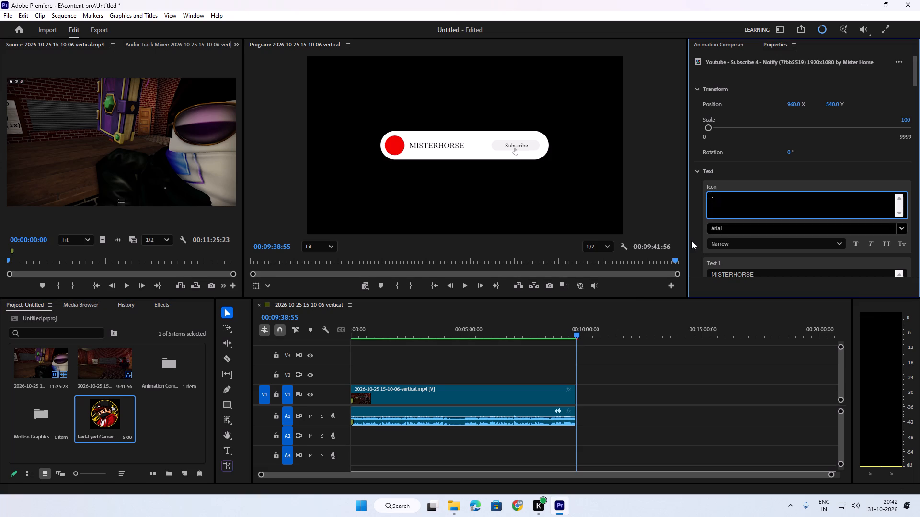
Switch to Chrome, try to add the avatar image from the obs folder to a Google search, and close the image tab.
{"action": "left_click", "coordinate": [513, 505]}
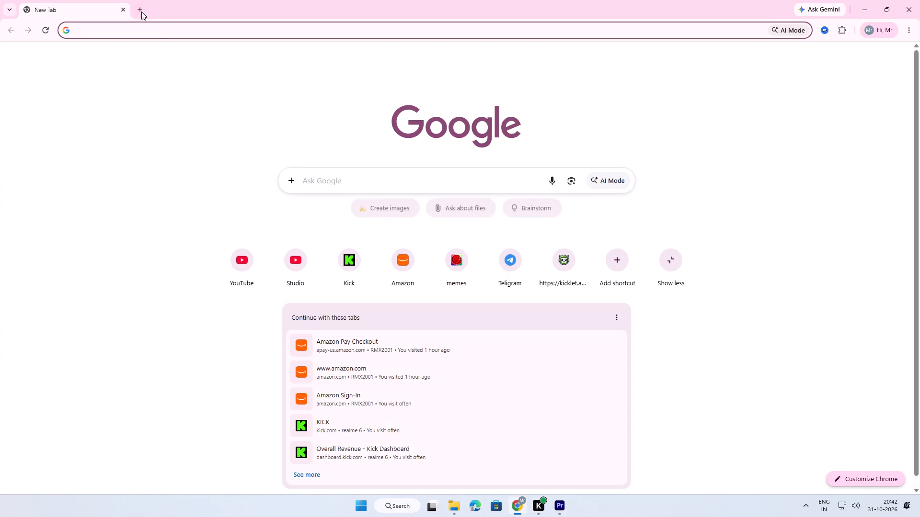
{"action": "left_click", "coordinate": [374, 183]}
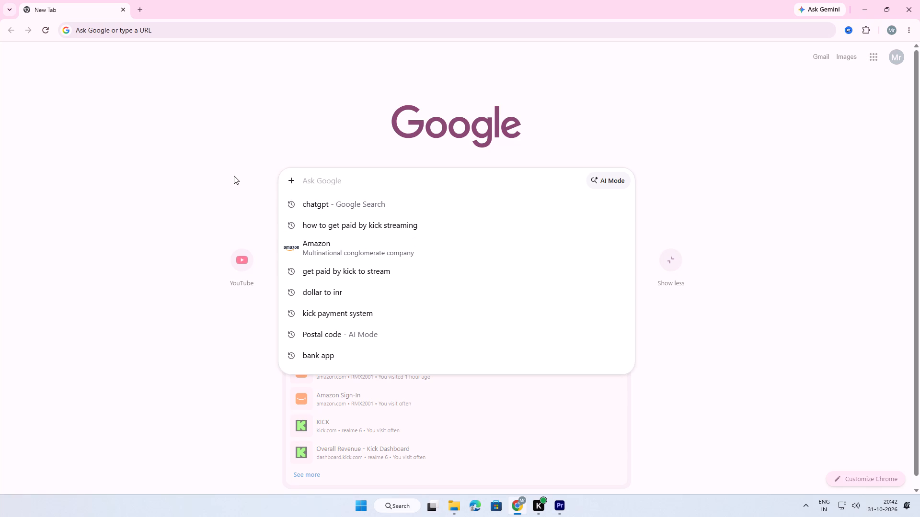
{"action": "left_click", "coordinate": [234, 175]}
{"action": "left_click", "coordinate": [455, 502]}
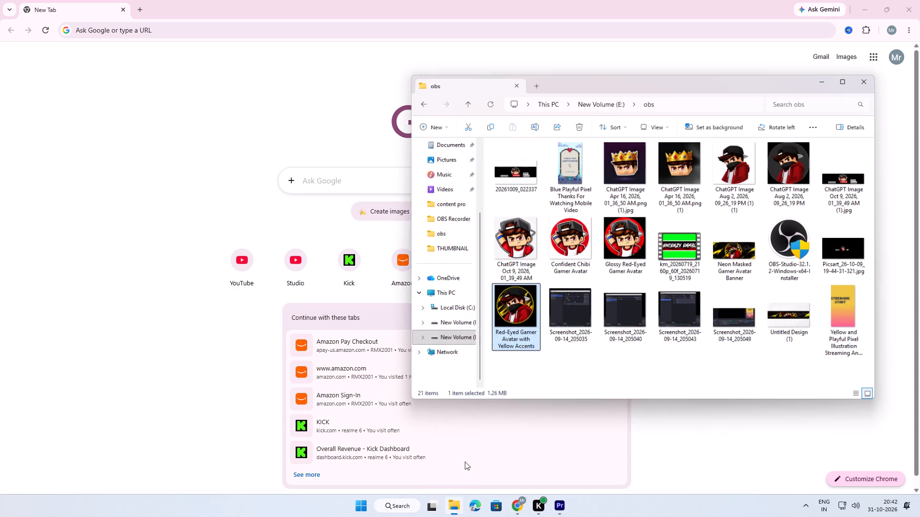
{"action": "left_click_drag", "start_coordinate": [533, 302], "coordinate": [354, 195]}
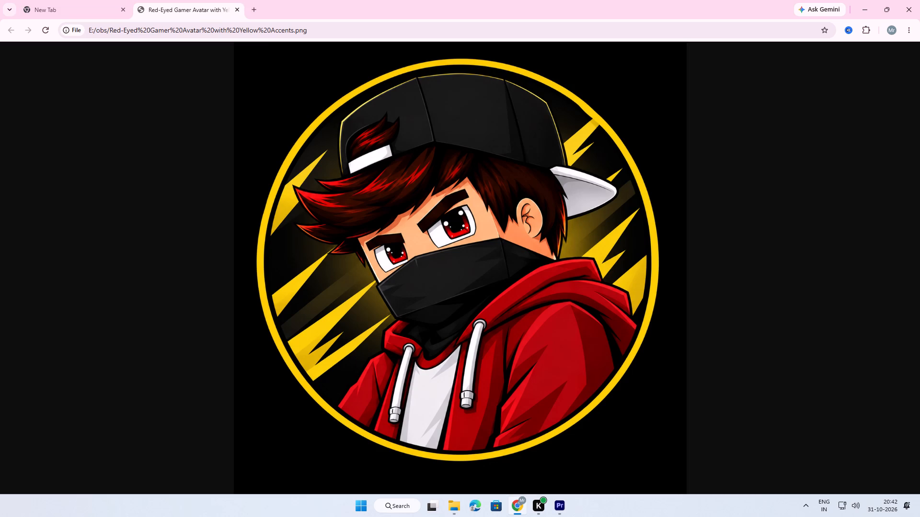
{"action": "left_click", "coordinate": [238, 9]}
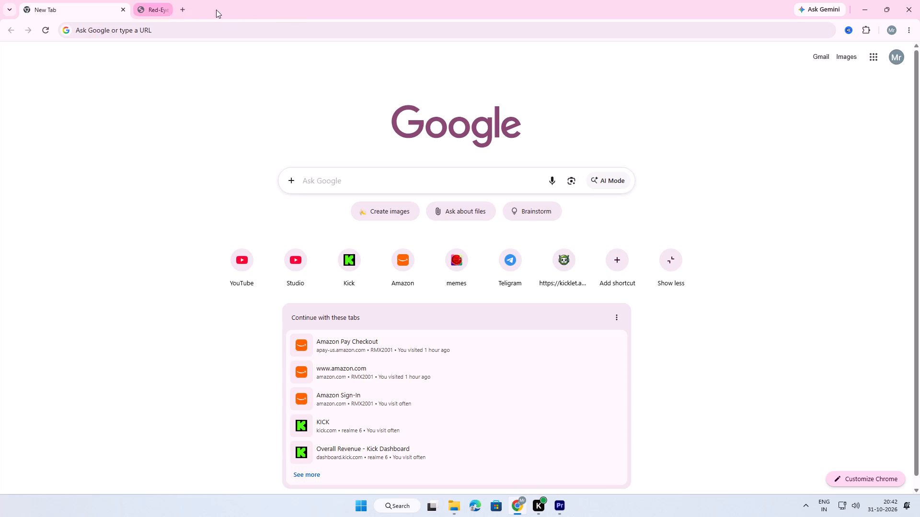
Search Google for "png icon".
{"action": "left_click", "coordinate": [336, 170]}
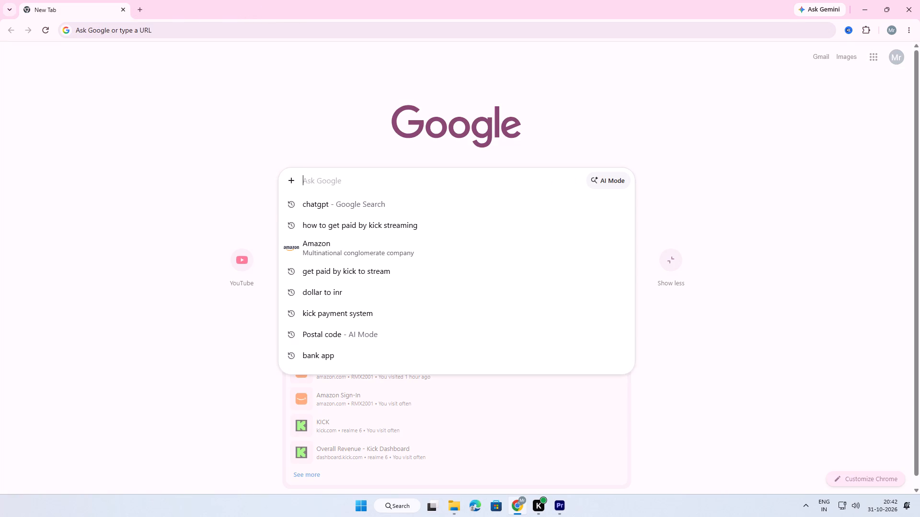
{"action": "type", "text": "pn"}
{"action": "type", "text": "g"}
{"action": "key", "text": "space"}
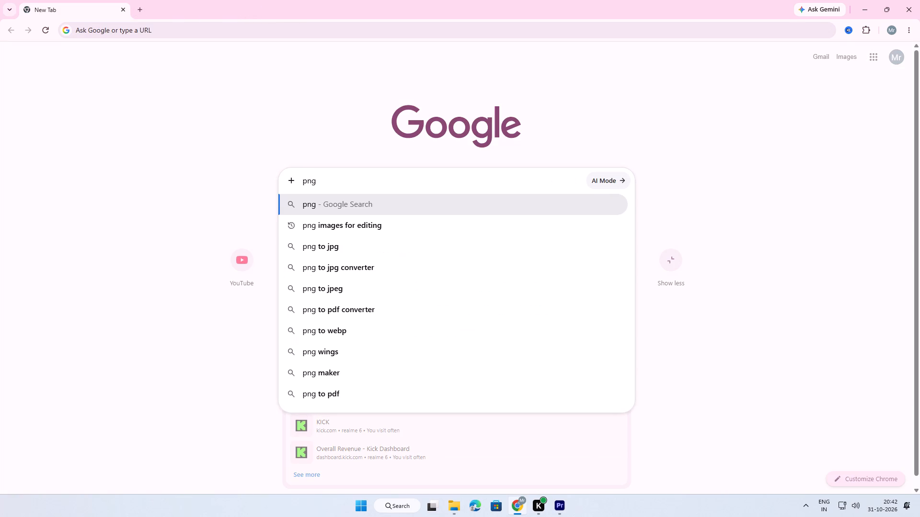
{"action": "type", "text": "icc"}
{"action": "key", "text": "BackSpace"}
{"action": "type", "text": "on"}
{"action": "left_click", "coordinate": [331, 228]}
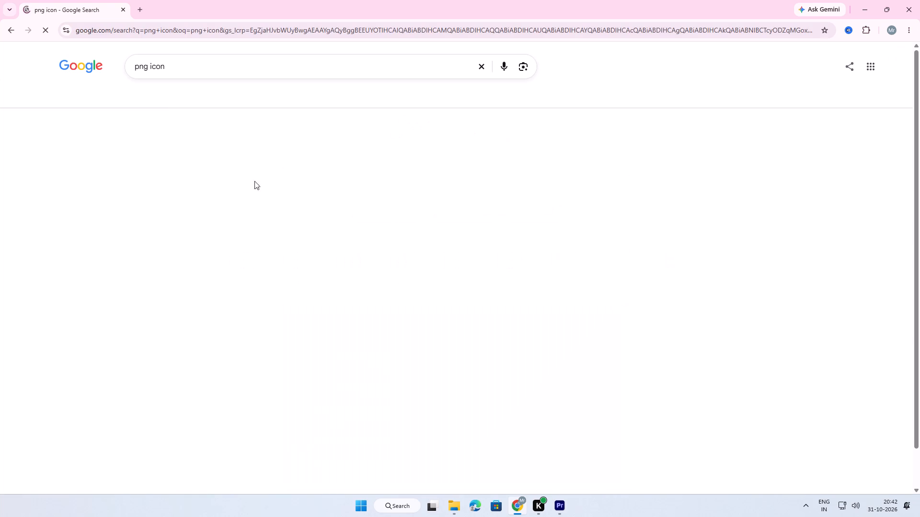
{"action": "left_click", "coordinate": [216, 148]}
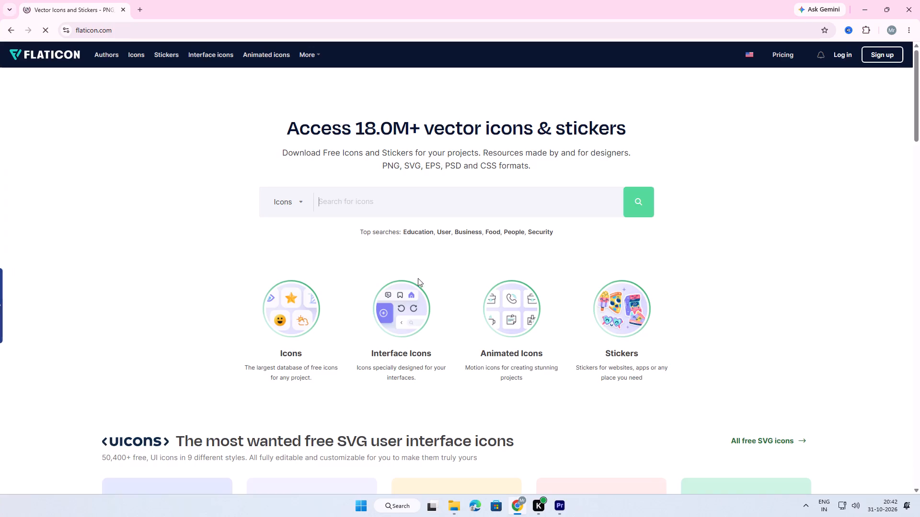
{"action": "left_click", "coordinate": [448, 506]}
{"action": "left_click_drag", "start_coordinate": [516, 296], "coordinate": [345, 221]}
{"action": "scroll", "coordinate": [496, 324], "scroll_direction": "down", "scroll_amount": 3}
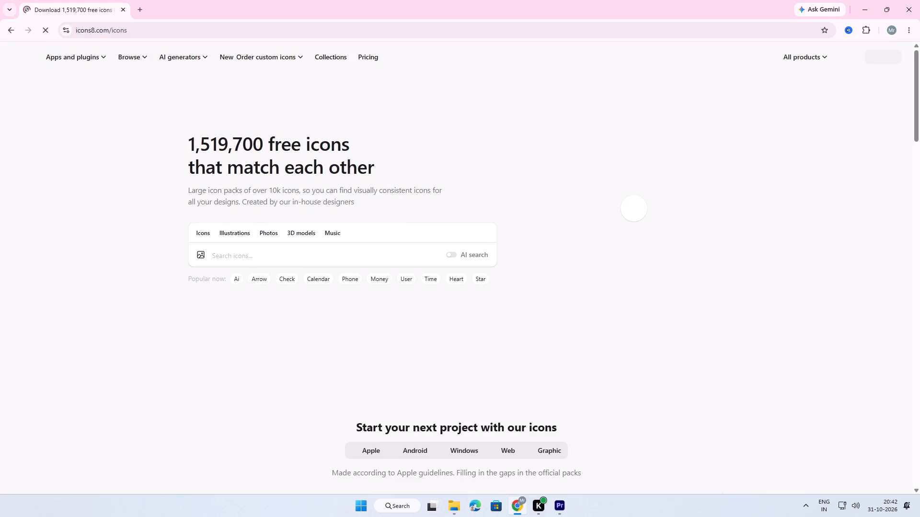
{"action": "left_click", "coordinate": [271, 231]}
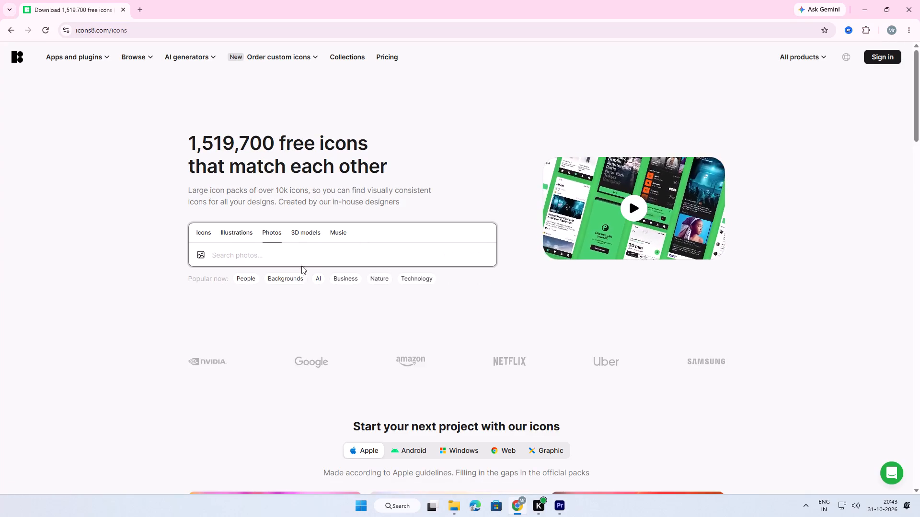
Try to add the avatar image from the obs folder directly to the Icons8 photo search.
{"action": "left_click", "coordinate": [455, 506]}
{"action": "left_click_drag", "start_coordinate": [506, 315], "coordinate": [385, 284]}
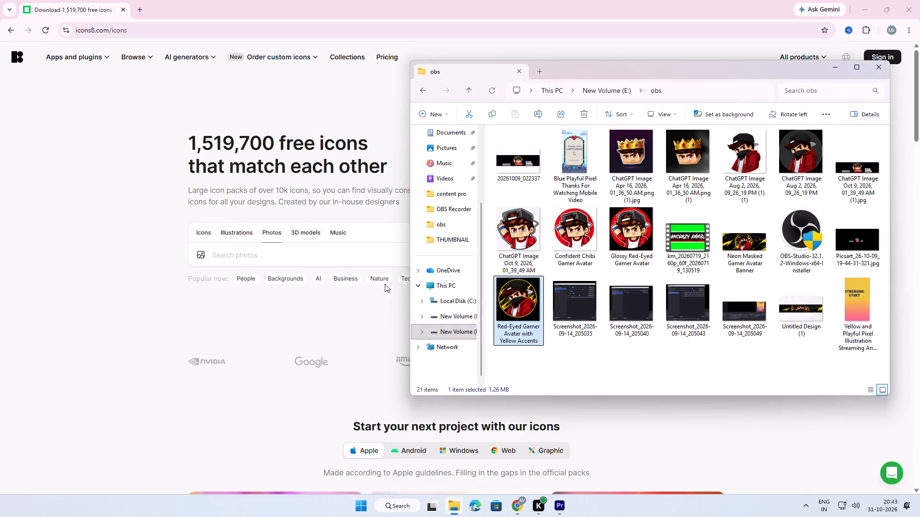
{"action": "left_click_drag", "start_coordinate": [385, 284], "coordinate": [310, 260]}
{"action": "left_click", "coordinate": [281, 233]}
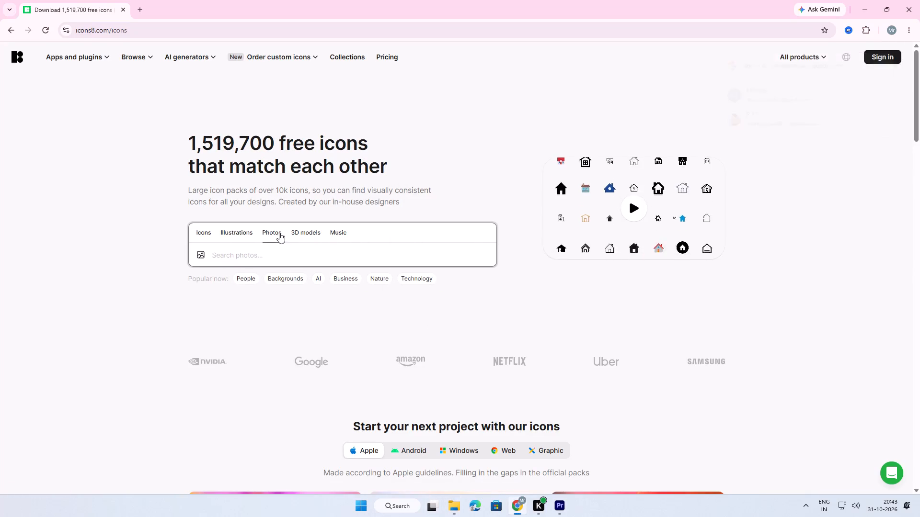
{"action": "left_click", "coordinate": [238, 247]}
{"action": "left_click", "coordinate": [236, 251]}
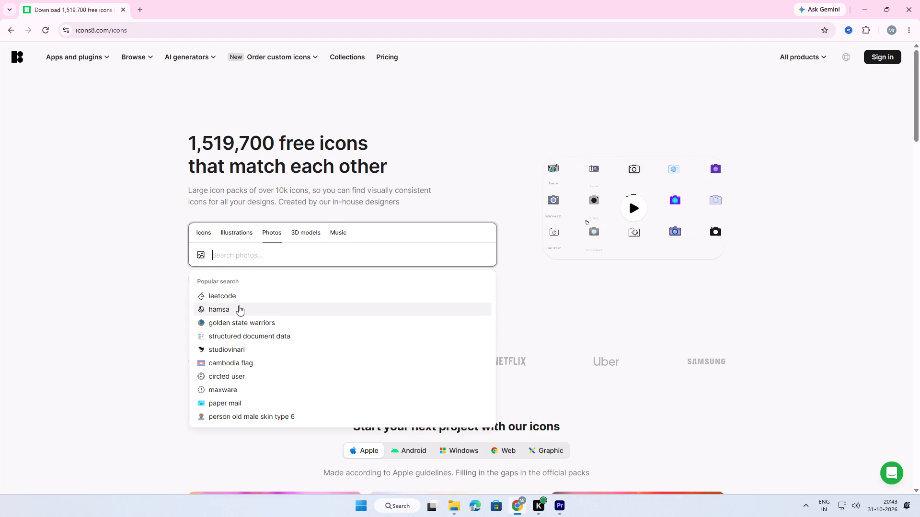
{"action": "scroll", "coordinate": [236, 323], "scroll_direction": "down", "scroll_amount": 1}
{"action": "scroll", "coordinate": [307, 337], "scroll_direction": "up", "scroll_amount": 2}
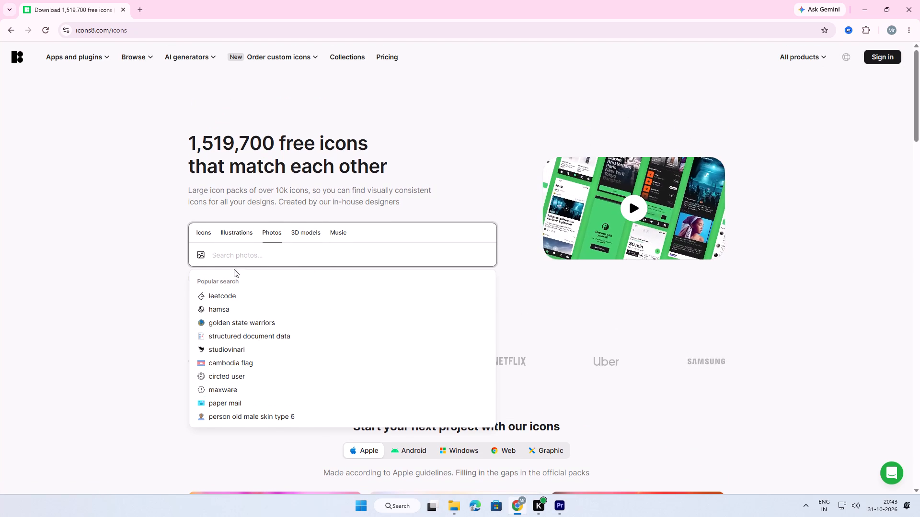
Upload the Red-Eyed Gamer Avatar with Yellow Accents image to the Icons8 search by image and run the search.
{"action": "left_click", "coordinate": [204, 252]}
{"action": "triple_click", "coordinate": [204, 252]}
{"action": "left_click", "coordinate": [204, 252]}
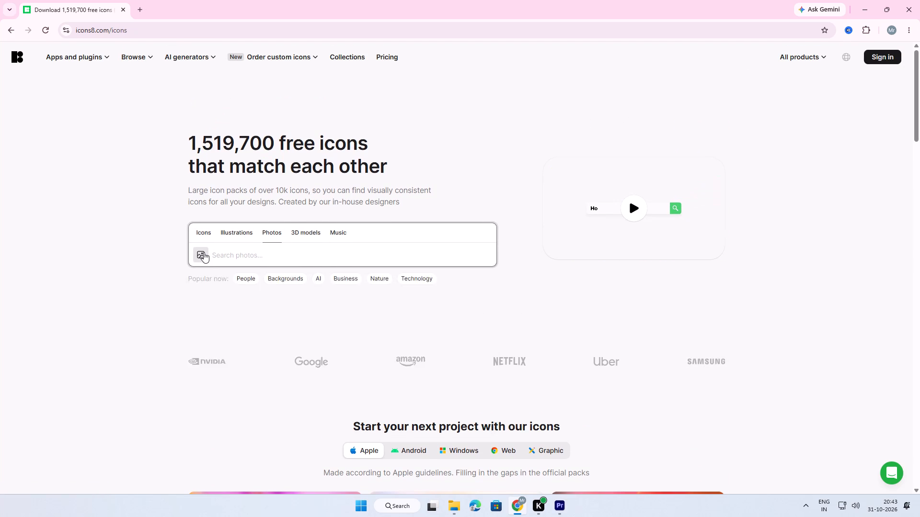
{"action": "left_click", "coordinate": [297, 330]}
{"action": "scroll", "coordinate": [333, 170], "scroll_direction": "down", "scroll_amount": 3}
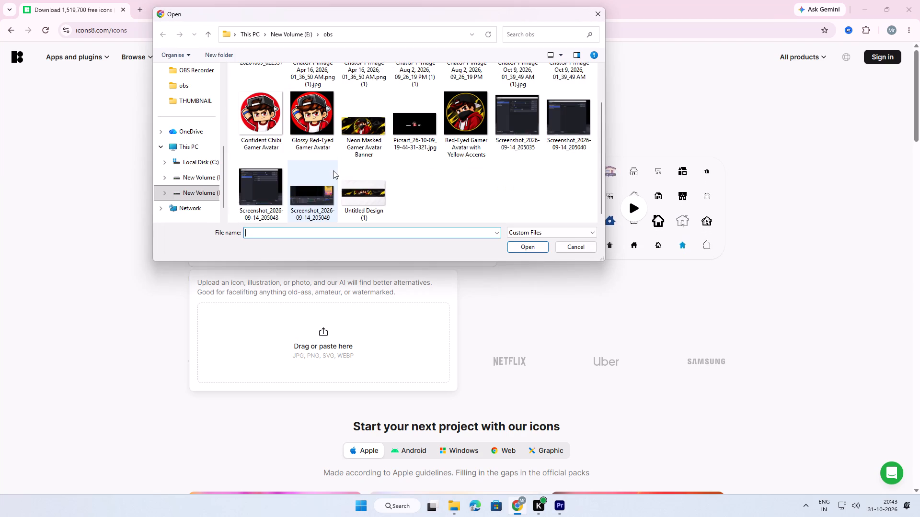
{"action": "double_click", "coordinate": [465, 132]}
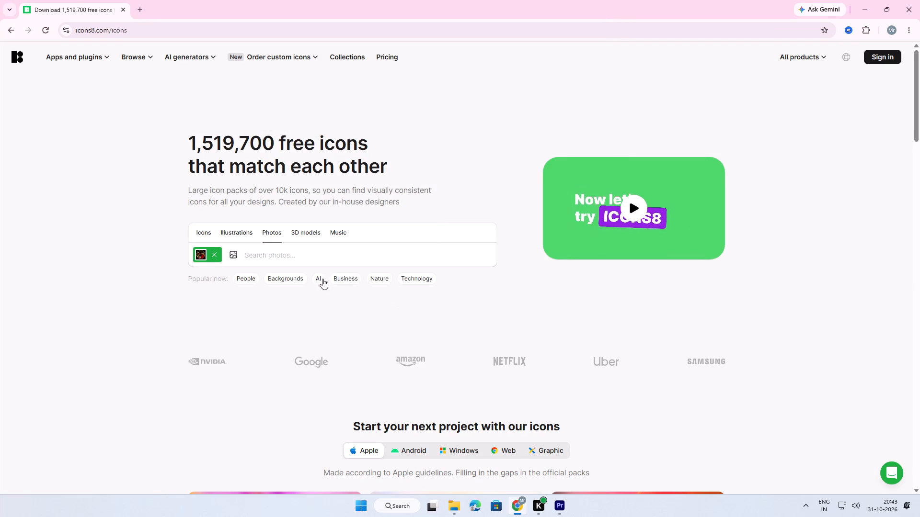
{"action": "left_click", "coordinate": [277, 257]}
{"action": "left_click", "coordinate": [277, 257]}
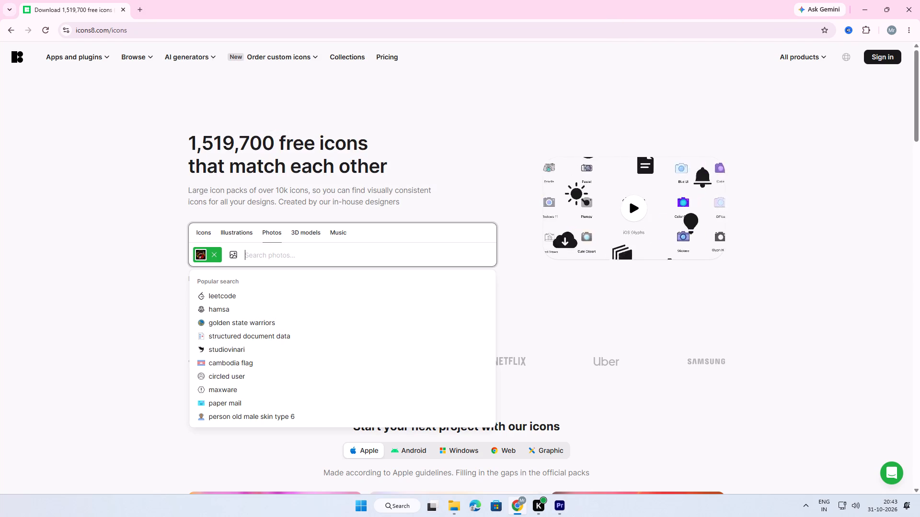
{"action": "key", "text": "Return"}
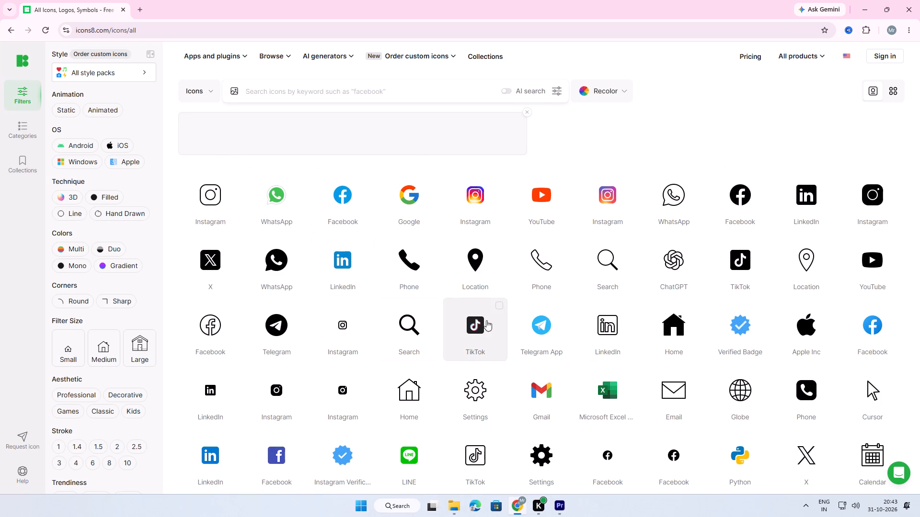
Browse the Icons8 all-icons page for an icon suitable for the subscribe animation.
{"action": "scroll", "coordinate": [487, 320], "scroll_direction": "down", "scroll_amount": 2}
{"action": "scroll", "coordinate": [490, 353], "scroll_direction": "up", "scroll_amount": 2}
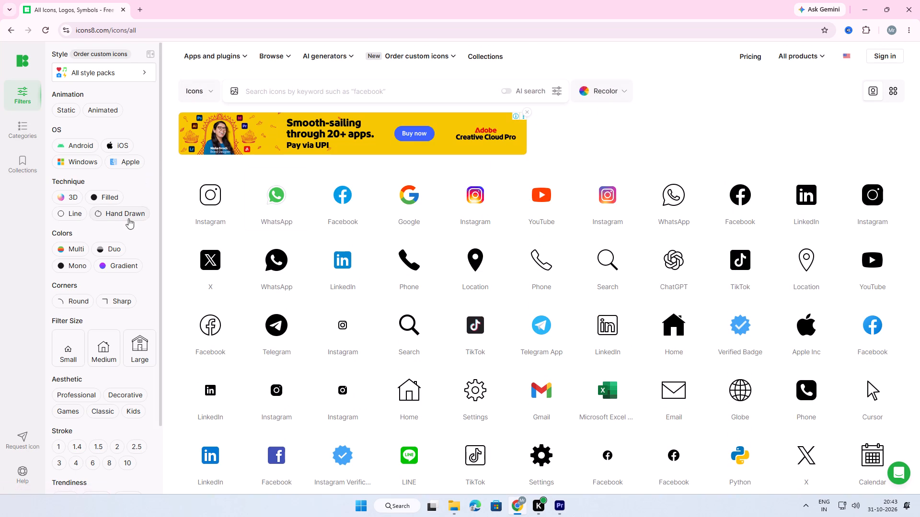
{"action": "scroll", "coordinate": [558, 252], "scroll_direction": "down", "scroll_amount": 1}
{"action": "scroll", "coordinate": [534, 299], "scroll_direction": "down", "scroll_amount": 2}
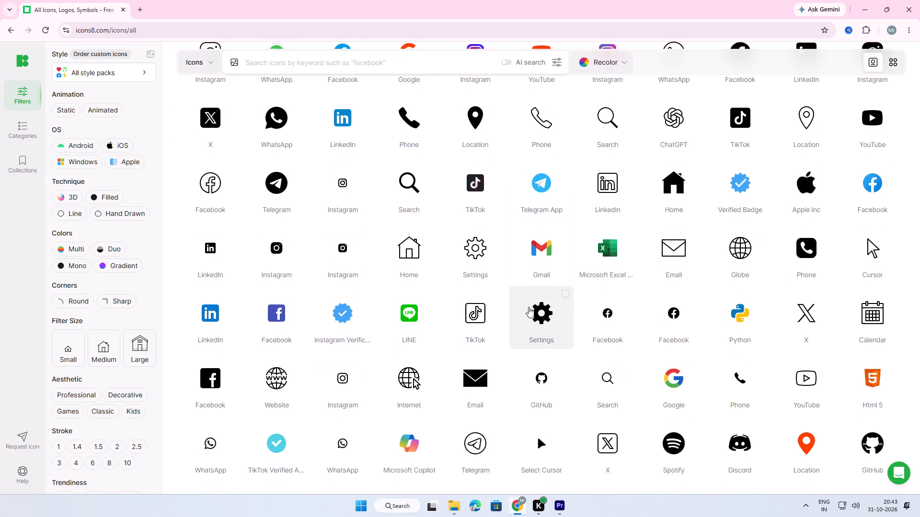
{"action": "scroll", "coordinate": [527, 309], "scroll_direction": "down", "scroll_amount": 5}
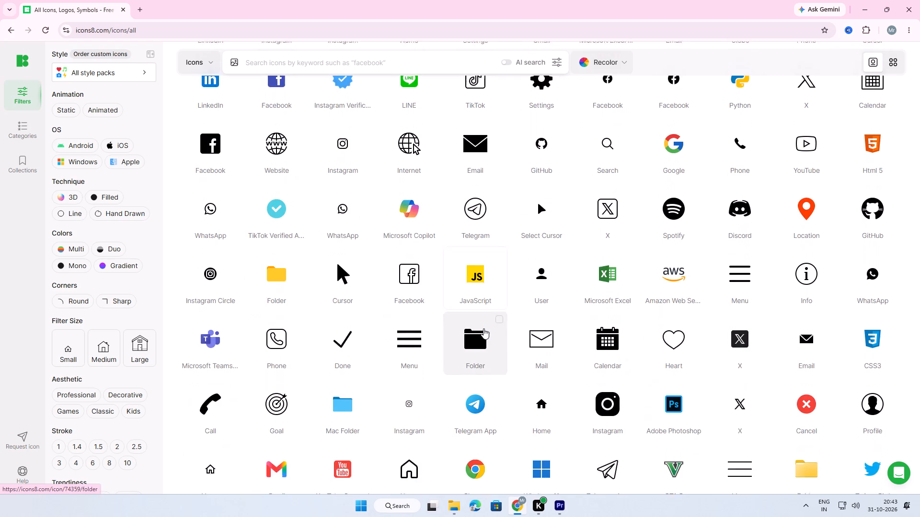
{"action": "scroll", "coordinate": [483, 328], "scroll_direction": "down", "scroll_amount": 4}
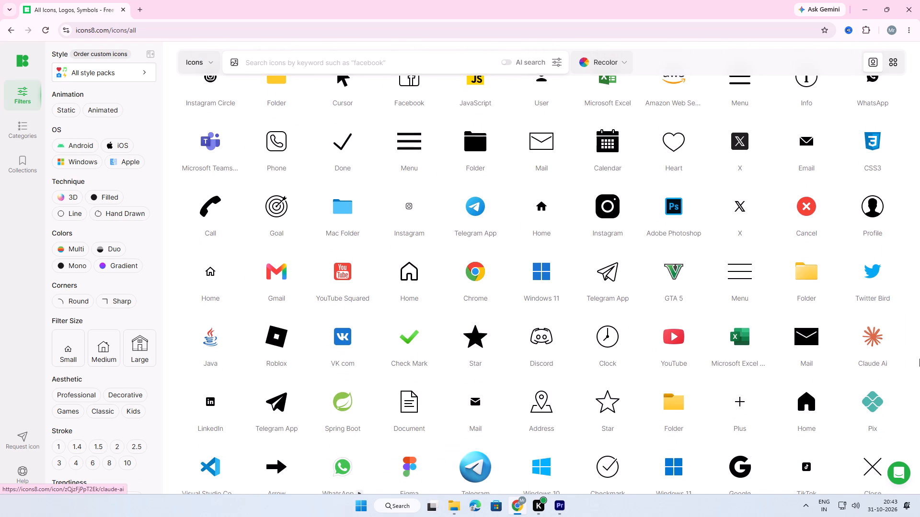
{"action": "scroll", "coordinate": [835, 322], "scroll_direction": "up", "scroll_amount": 2}
{"action": "scroll", "coordinate": [695, 312], "scroll_direction": "up", "scroll_amount": 2}
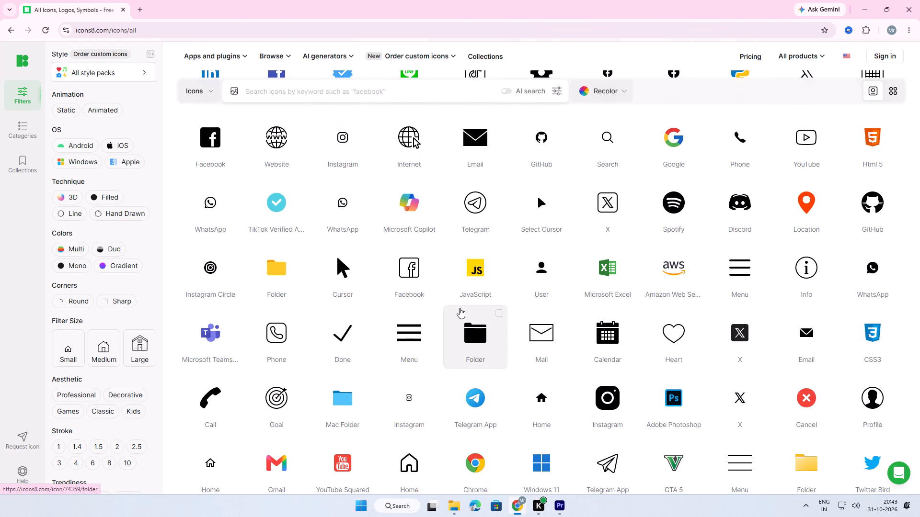
{"action": "scroll", "coordinate": [577, 295], "scroll_direction": "down", "scroll_amount": 1}
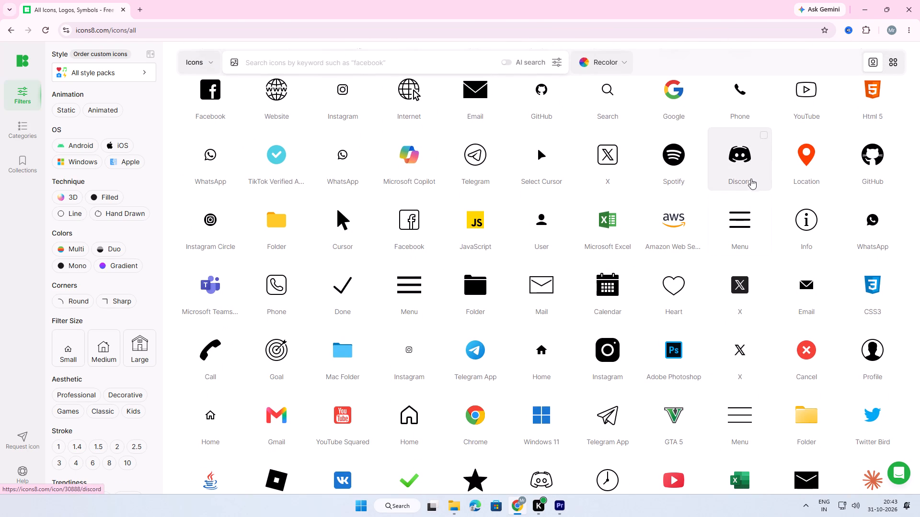
{"action": "scroll", "coordinate": [700, 338], "scroll_direction": "down", "scroll_amount": 2}
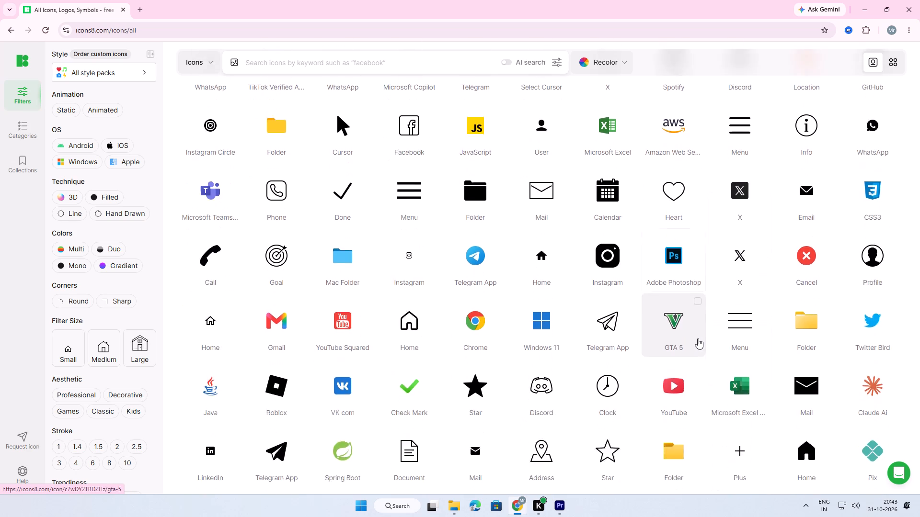
{"action": "scroll", "coordinate": [696, 338], "scroll_direction": "down", "scroll_amount": 3}
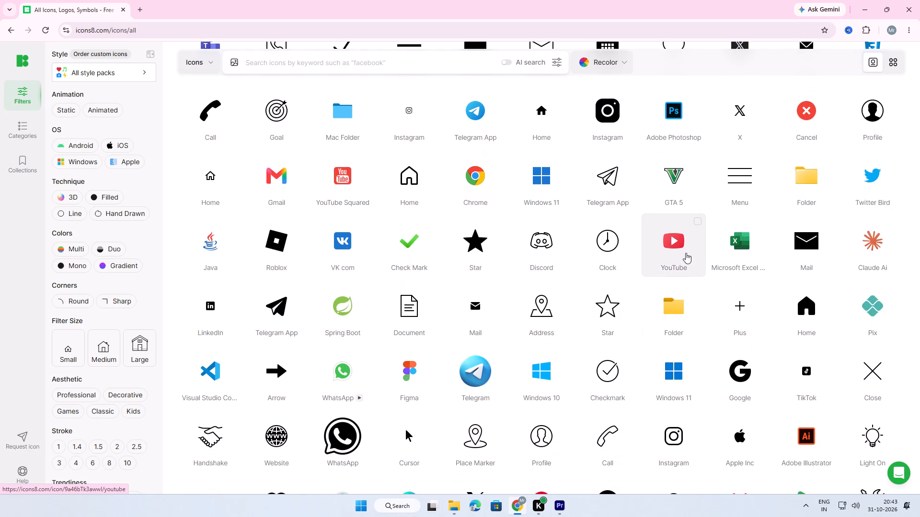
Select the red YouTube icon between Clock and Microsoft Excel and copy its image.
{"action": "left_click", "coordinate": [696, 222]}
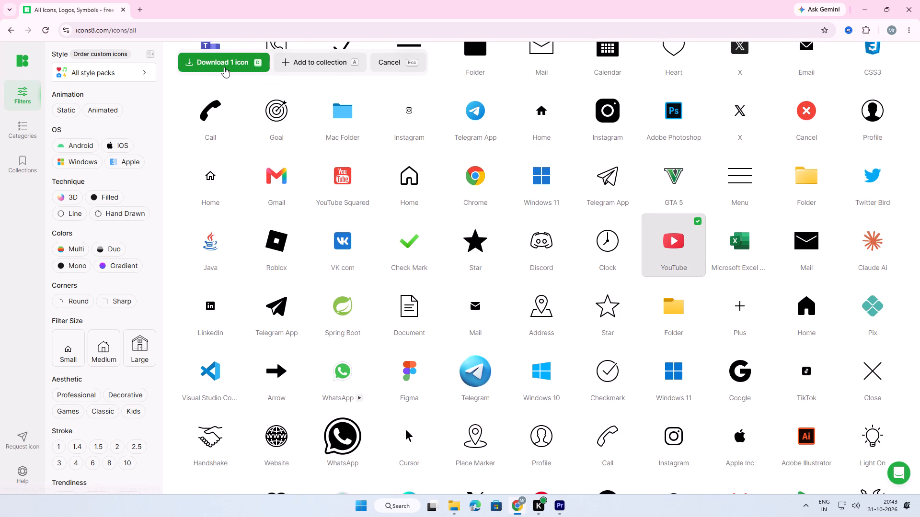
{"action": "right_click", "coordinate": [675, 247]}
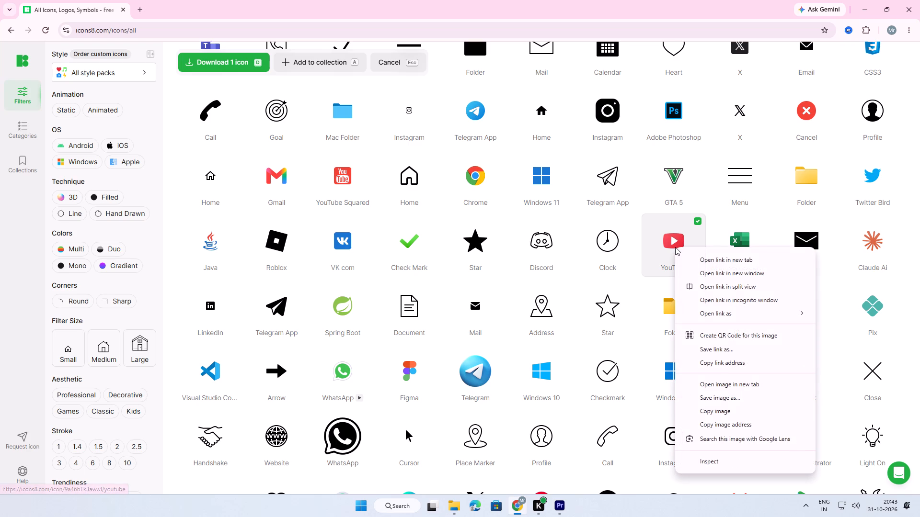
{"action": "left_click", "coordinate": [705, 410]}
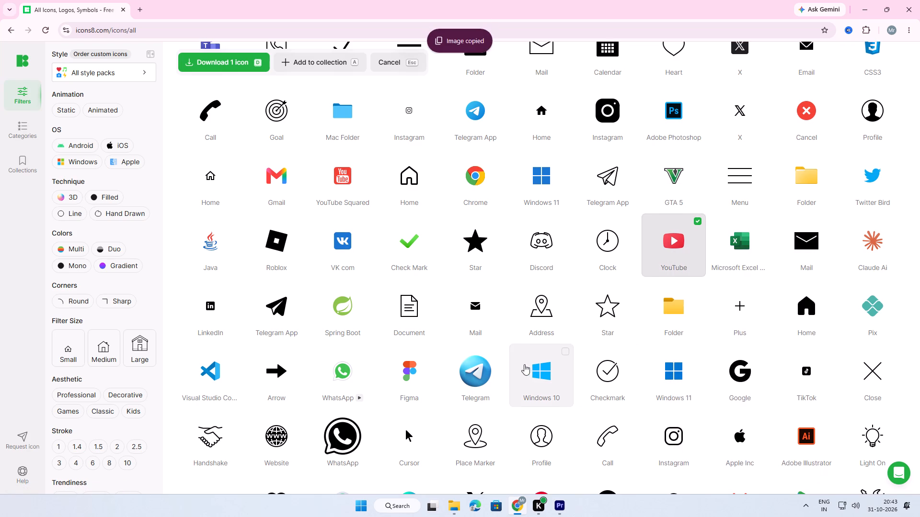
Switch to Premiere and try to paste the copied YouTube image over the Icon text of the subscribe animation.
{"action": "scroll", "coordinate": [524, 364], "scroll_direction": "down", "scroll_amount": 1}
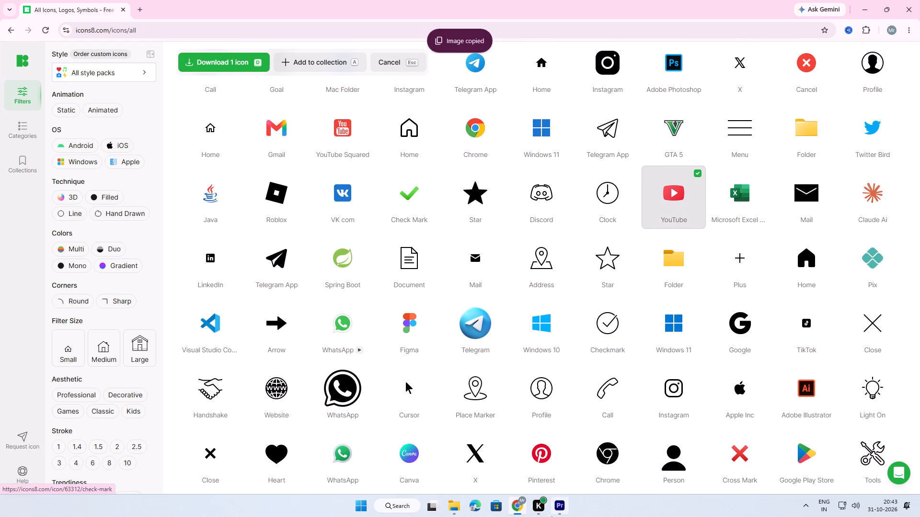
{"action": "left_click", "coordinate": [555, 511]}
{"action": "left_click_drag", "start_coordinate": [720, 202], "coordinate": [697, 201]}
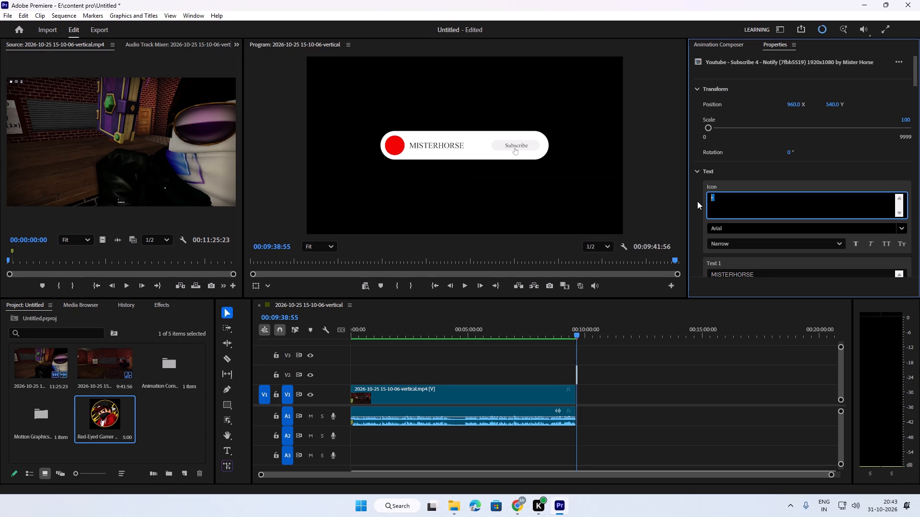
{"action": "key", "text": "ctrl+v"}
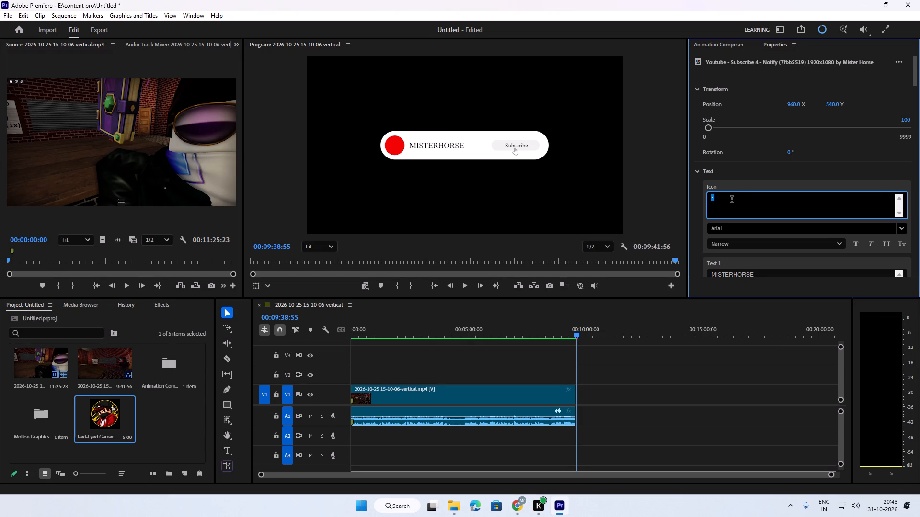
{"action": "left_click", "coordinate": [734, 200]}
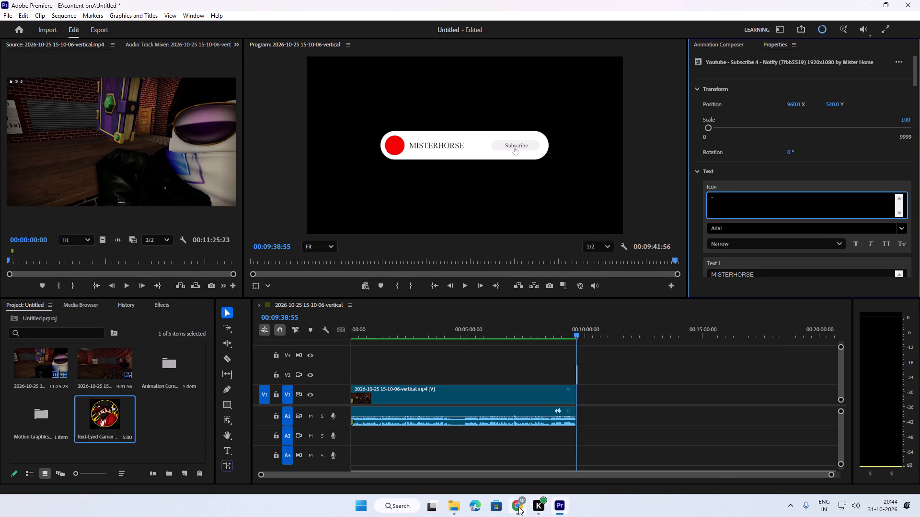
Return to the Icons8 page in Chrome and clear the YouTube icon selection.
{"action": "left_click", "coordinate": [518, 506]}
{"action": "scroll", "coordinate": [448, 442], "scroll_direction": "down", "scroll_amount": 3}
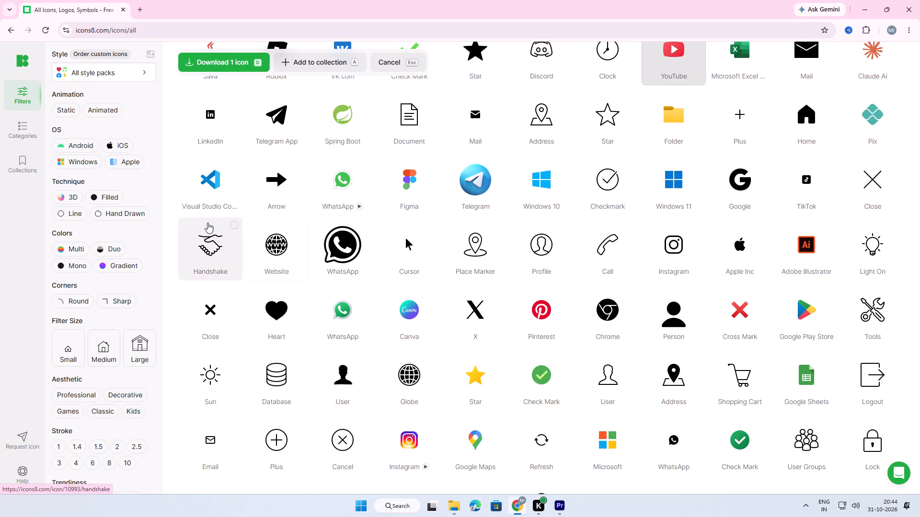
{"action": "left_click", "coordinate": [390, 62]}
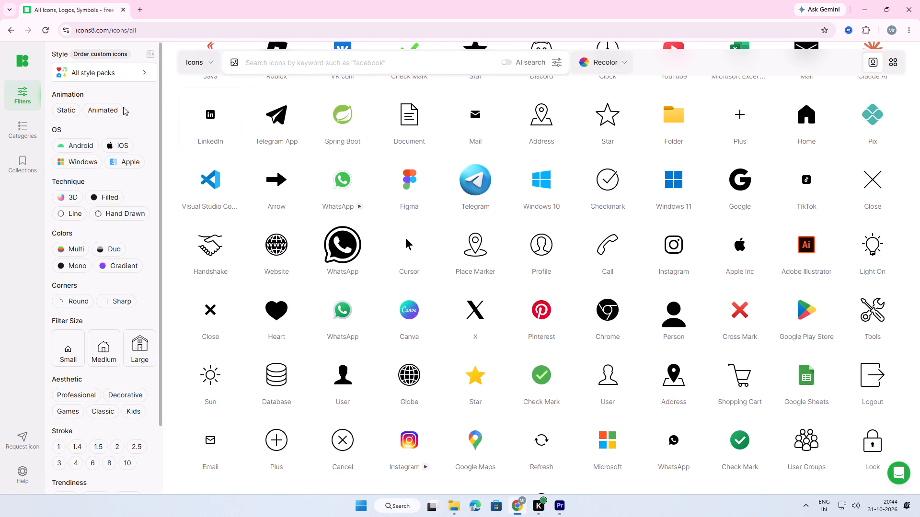
Look further through the Icons8 icon list for an alternative icon for the subscribe animation.
{"action": "scroll", "coordinate": [278, 358], "scroll_direction": "down", "scroll_amount": 4}
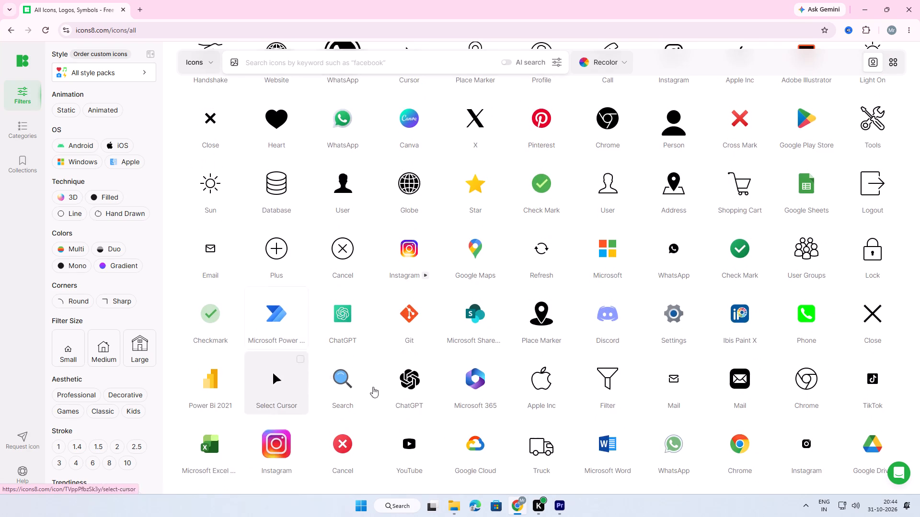
{"action": "scroll", "coordinate": [373, 387], "scroll_direction": "down", "scroll_amount": 7}
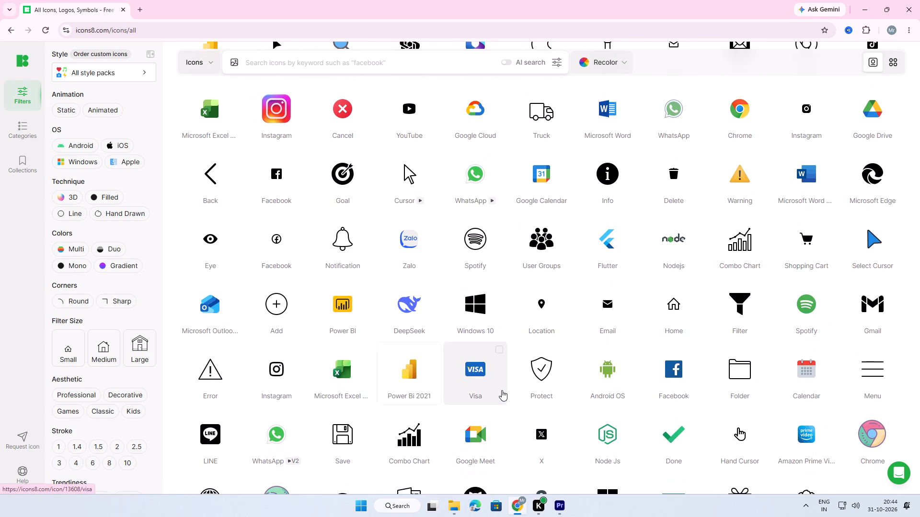
{"action": "scroll", "coordinate": [574, 405], "scroll_direction": "down", "scroll_amount": 3}
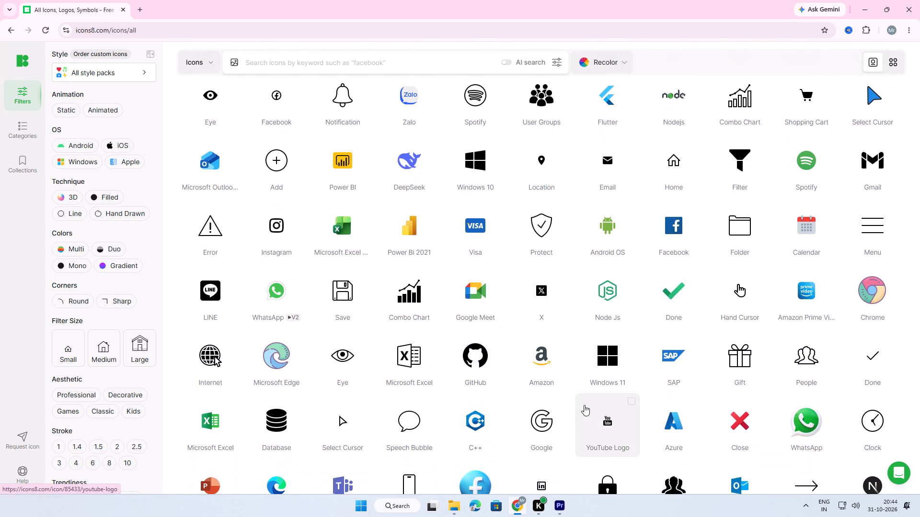
{"action": "scroll", "coordinate": [762, 403], "scroll_direction": "down", "scroll_amount": 2}
{"action": "scroll", "coordinate": [609, 387], "scroll_direction": "down", "scroll_amount": 1}
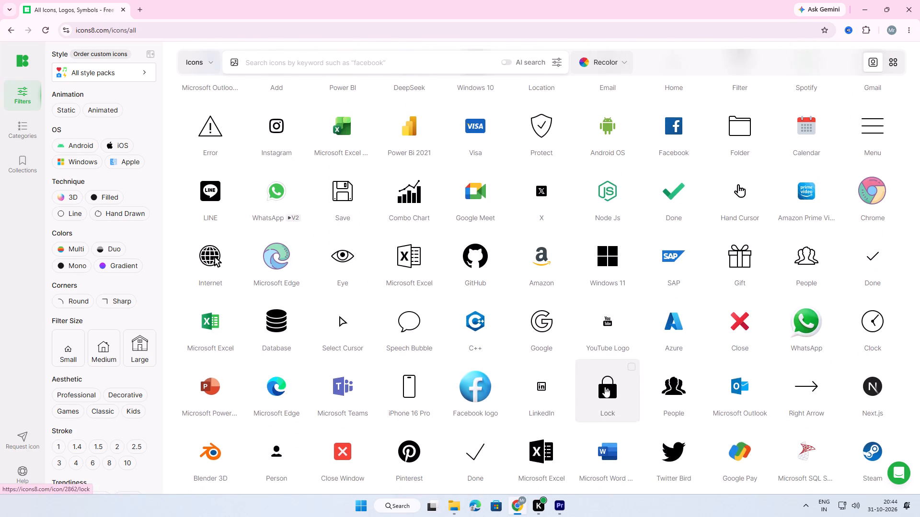
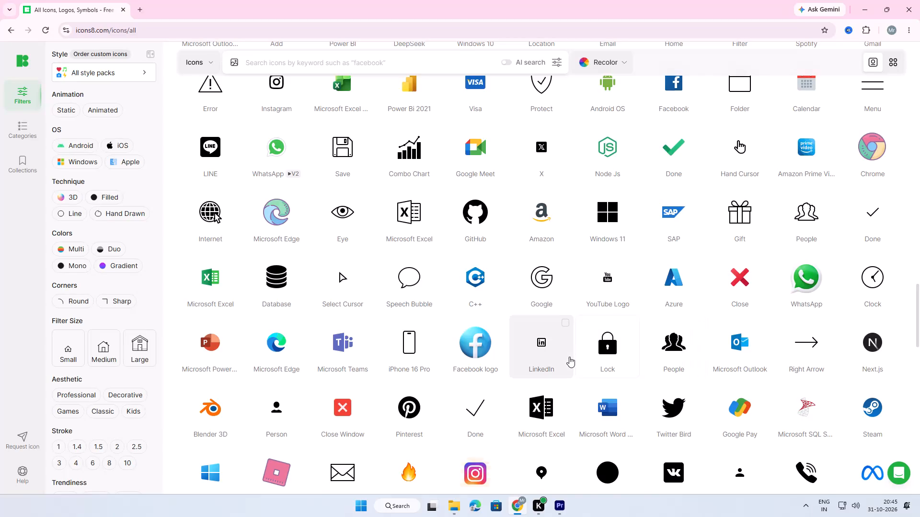
Select the gradient Instagram, orange-roofed Home, Google Pay and Dollar Bag icons in the Icons8 list.
{"action": "scroll", "coordinate": [569, 357], "scroll_direction": "down", "scroll_amount": 2}
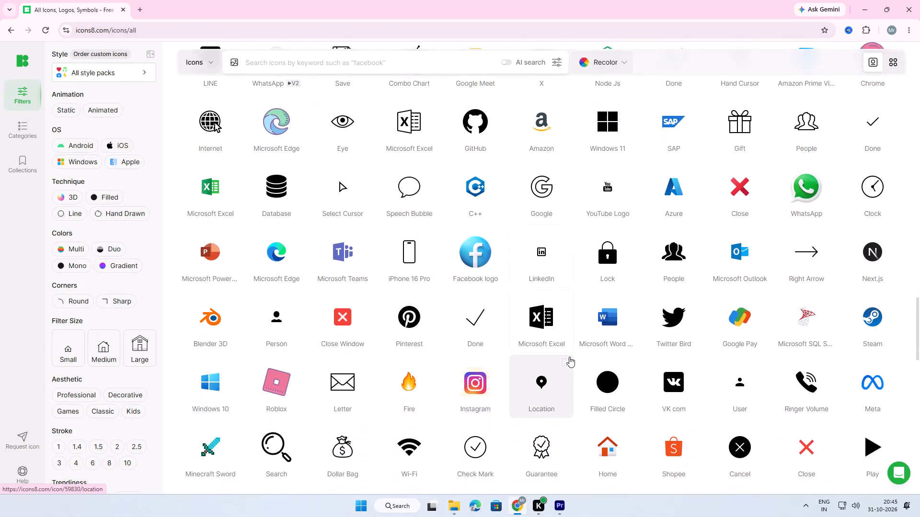
{"action": "scroll", "coordinate": [569, 357], "scroll_direction": "down", "scroll_amount": 1}
{"action": "left_click", "coordinate": [497, 309]}
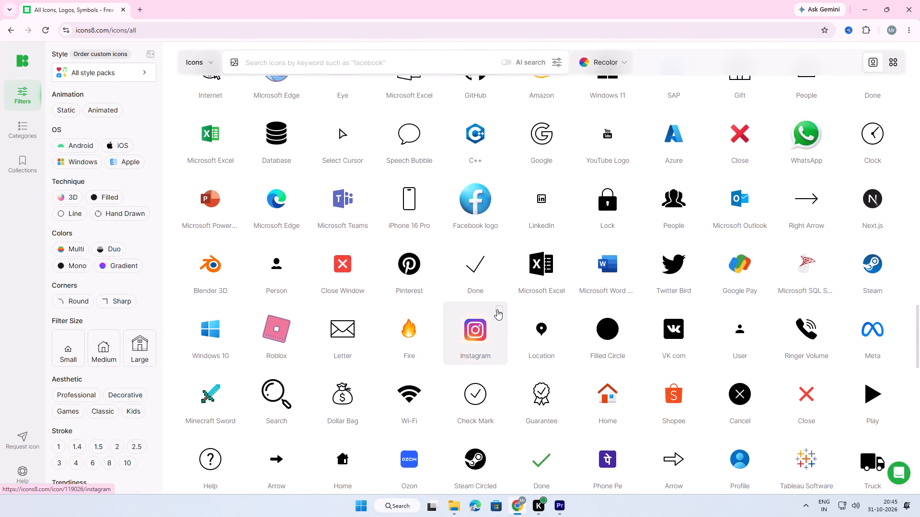
{"action": "scroll", "coordinate": [604, 410], "scroll_direction": "down", "scroll_amount": 1}
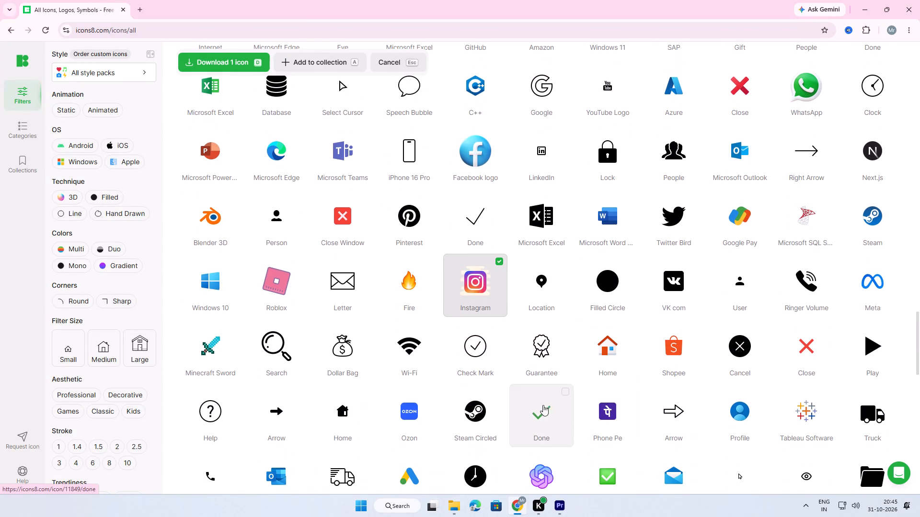
{"action": "left_click", "coordinate": [630, 328]}
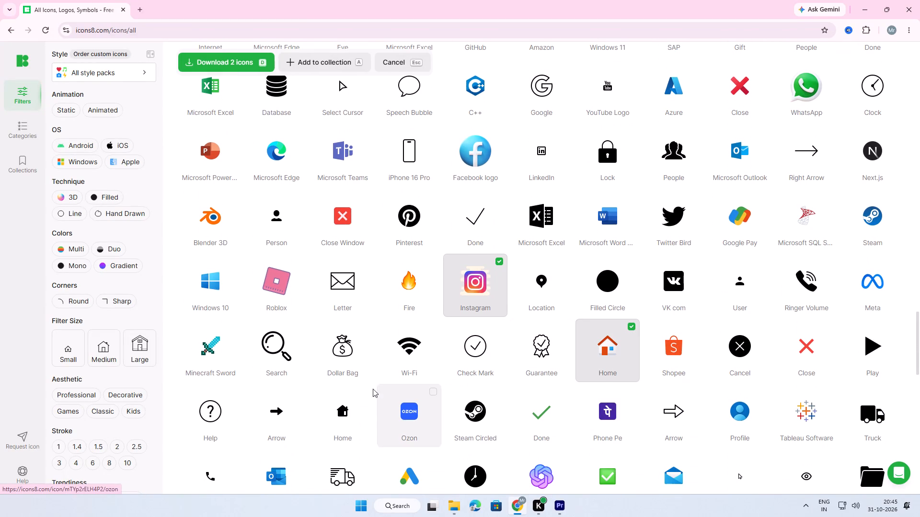
{"action": "scroll", "coordinate": [372, 389], "scroll_direction": "down", "scroll_amount": 1}
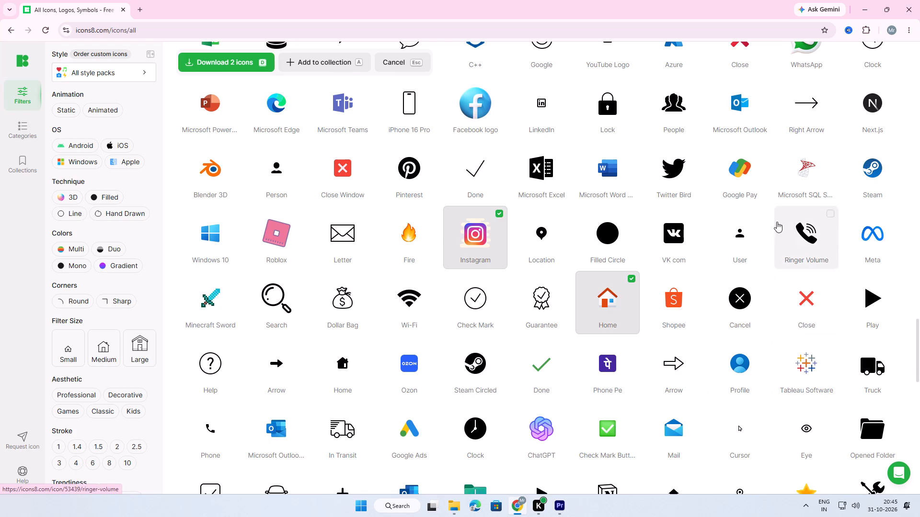
{"action": "left_click", "coordinate": [763, 150]}
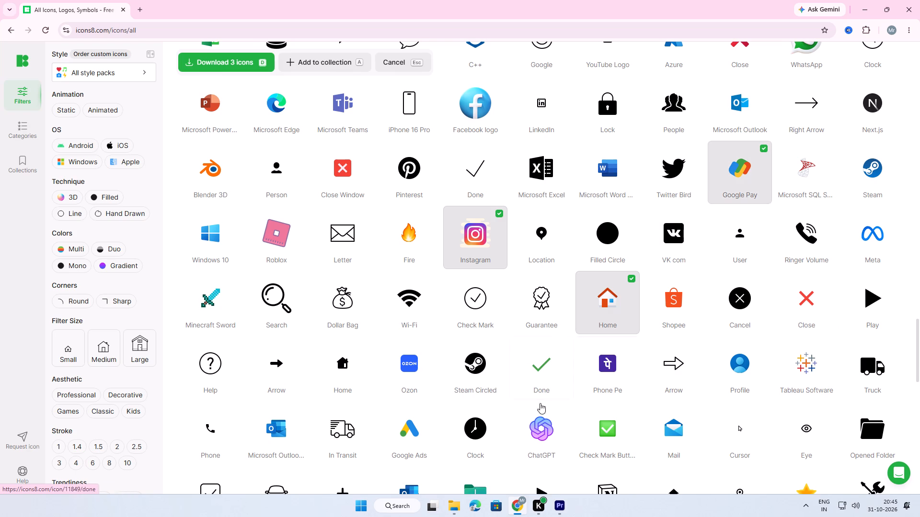
{"action": "scroll", "coordinate": [527, 412], "scroll_direction": "down", "scroll_amount": 2}
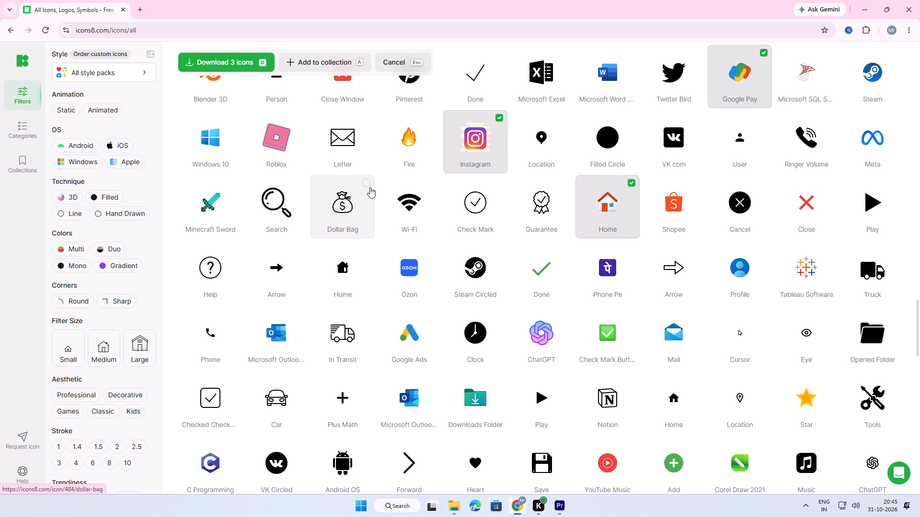
{"action": "left_click", "coordinate": [366, 183]}
{"action": "scroll", "coordinate": [476, 364], "scroll_direction": "down", "scroll_amount": 2}
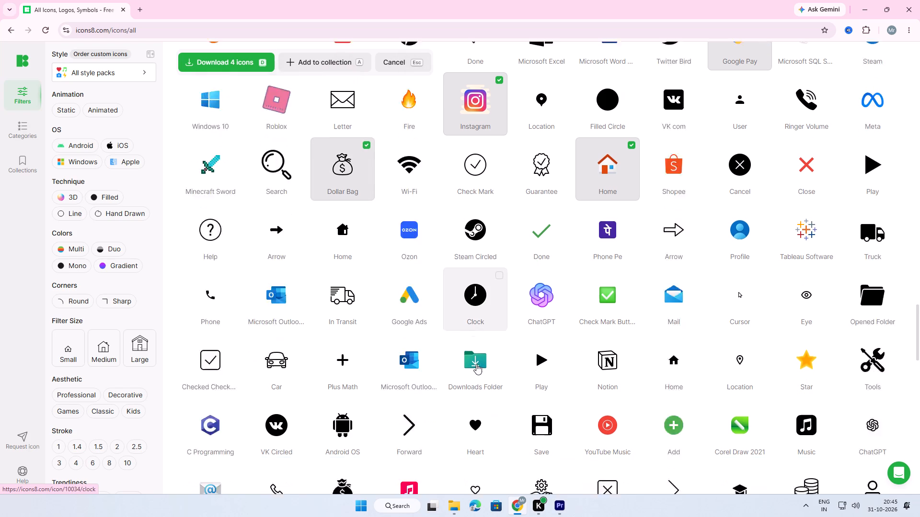
{"action": "left_click_drag", "start_coordinate": [919, 327], "coordinate": [919, 247]}
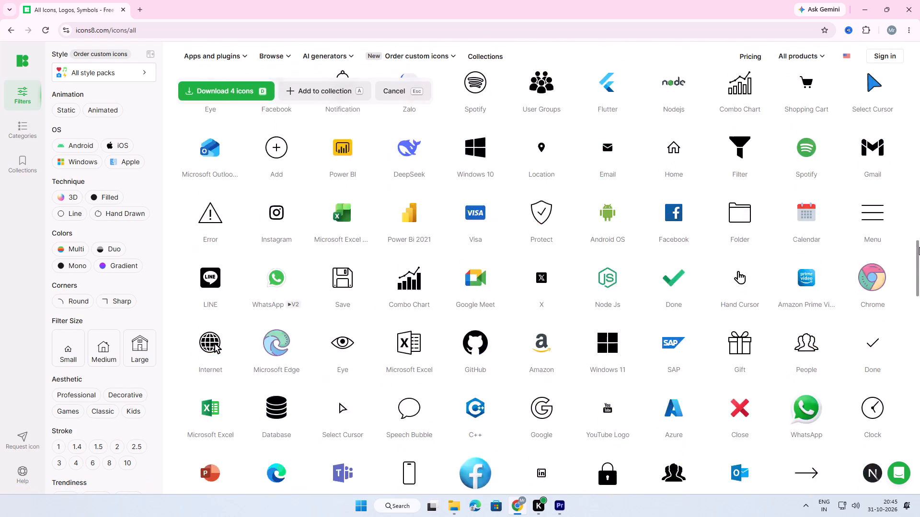
Add the large Instagram, red YouTube, outlined Discord and YouTube Squared icons to the Icons8 download selection.
{"action": "left_click_drag", "start_coordinate": [919, 247], "coordinate": [917, 213]}
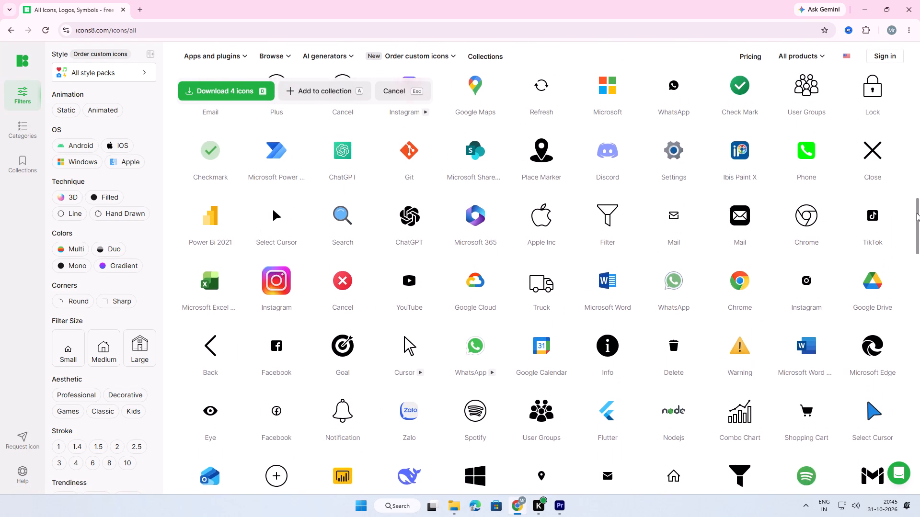
{"action": "left_click_drag", "start_coordinate": [917, 213], "coordinate": [917, 211]}
{"action": "left_click", "coordinate": [301, 276]}
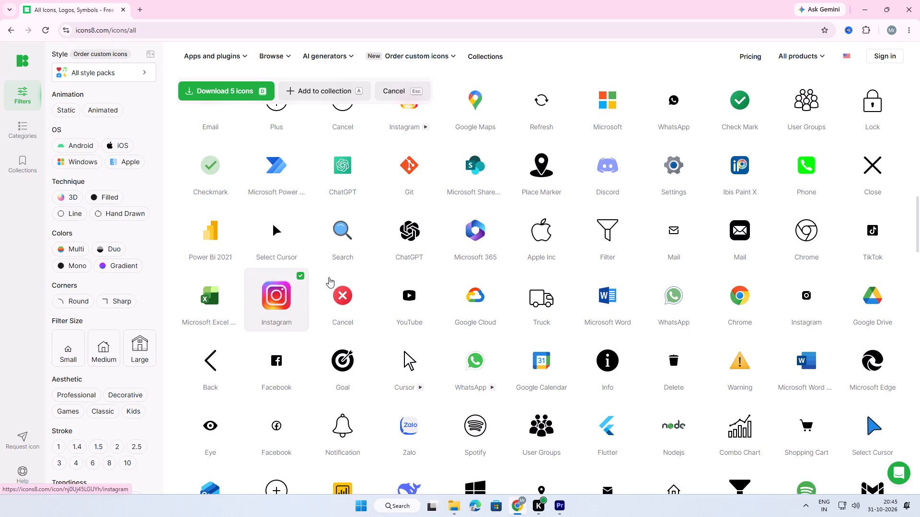
{"action": "left_click_drag", "start_coordinate": [919, 225], "coordinate": [919, 184]}
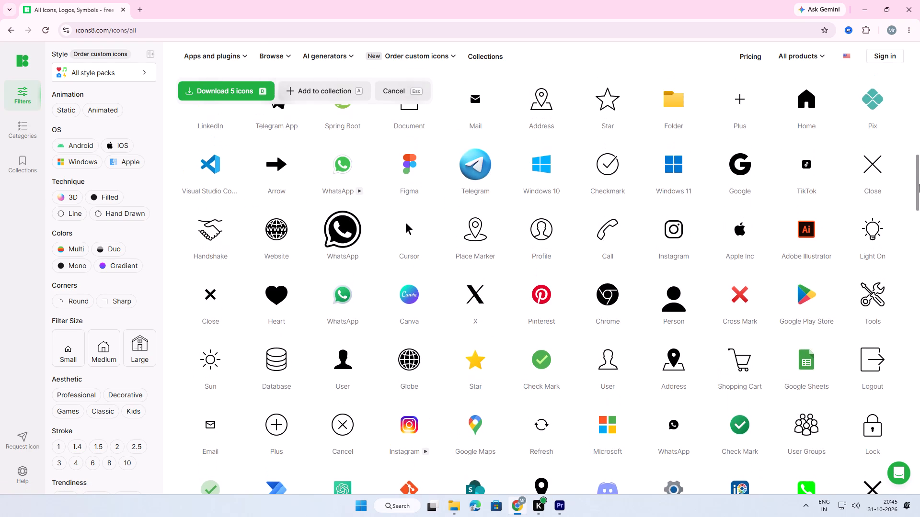
{"action": "left_click_drag", "start_coordinate": [919, 184], "coordinate": [919, 177]}
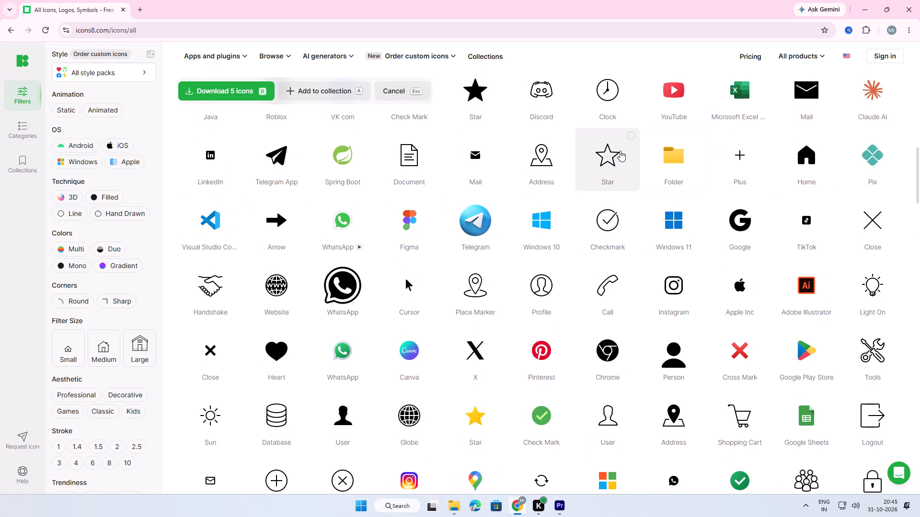
{"action": "left_click", "coordinate": [696, 72]}
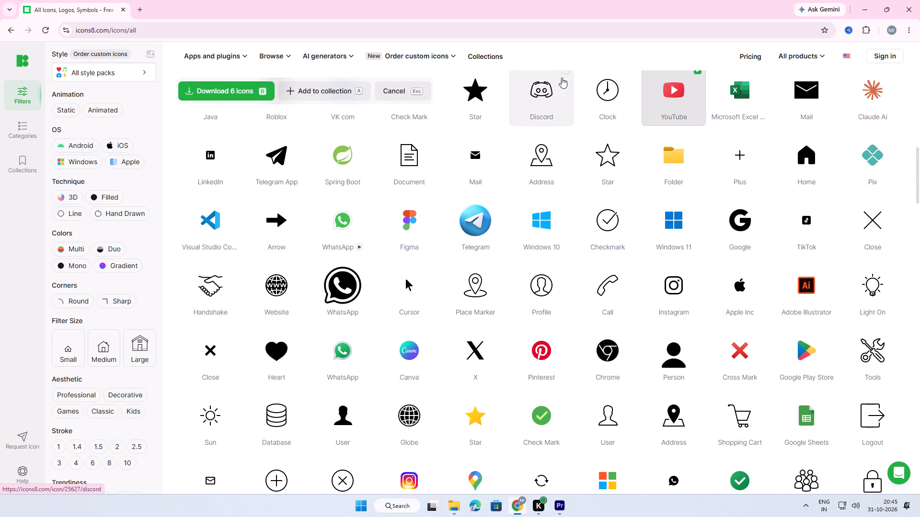
{"action": "left_click", "coordinate": [563, 73]}
{"action": "scroll", "coordinate": [563, 90], "scroll_direction": "up", "scroll_amount": 2}
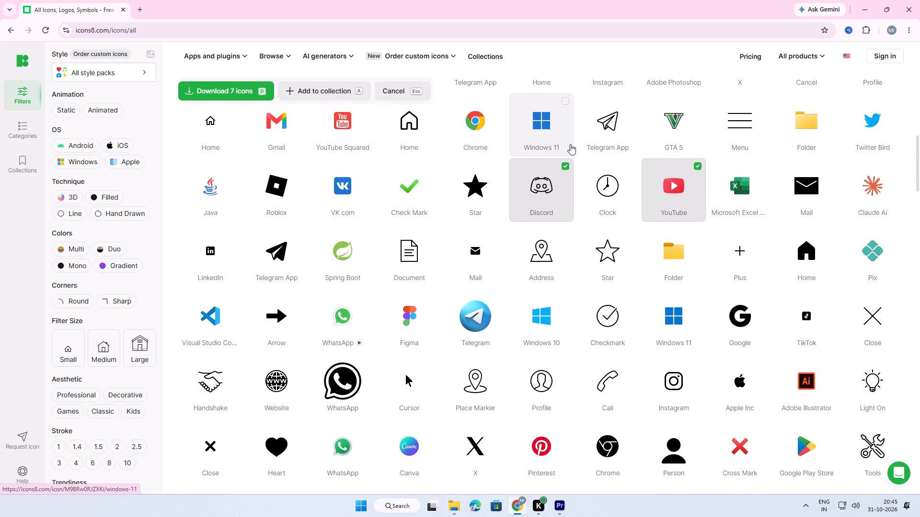
{"action": "scroll", "coordinate": [576, 174], "scroll_direction": "up", "scroll_amount": 1}
{"action": "scroll", "coordinate": [550, 226], "scroll_direction": "up", "scroll_amount": 1}
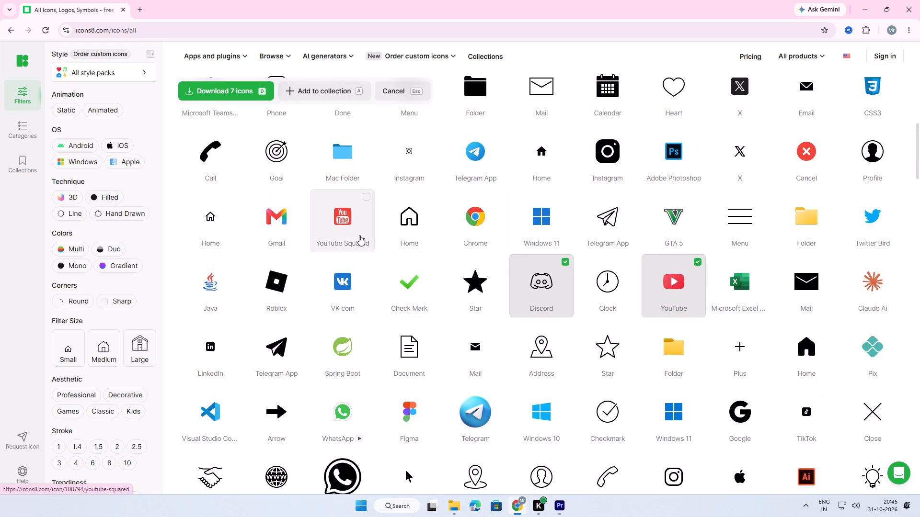
{"action": "left_click", "coordinate": [366, 198]}
Download all the selected icons as free 50×50 PNG files and dismiss the link attribution notice.
{"action": "scroll", "coordinate": [367, 199], "scroll_direction": "up", "scroll_amount": 1}
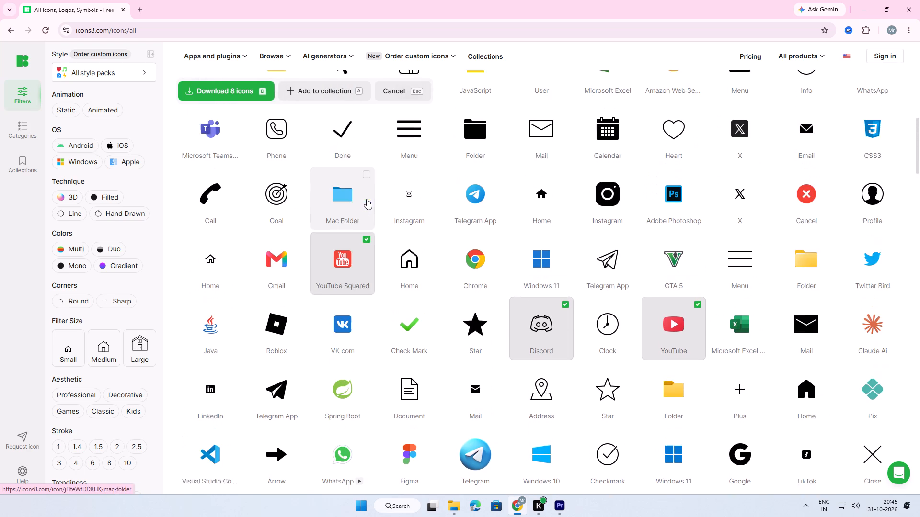
{"action": "scroll", "coordinate": [393, 221], "scroll_direction": "up", "scroll_amount": 4}
{"action": "scroll", "coordinate": [454, 238], "scroll_direction": "up", "scroll_amount": 4}
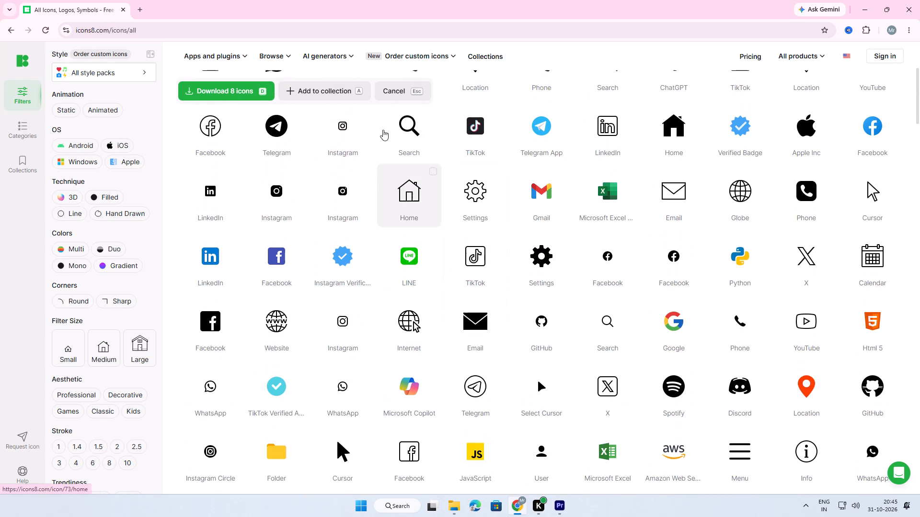
{"action": "scroll", "coordinate": [585, 229], "scroll_direction": "up", "scroll_amount": 3}
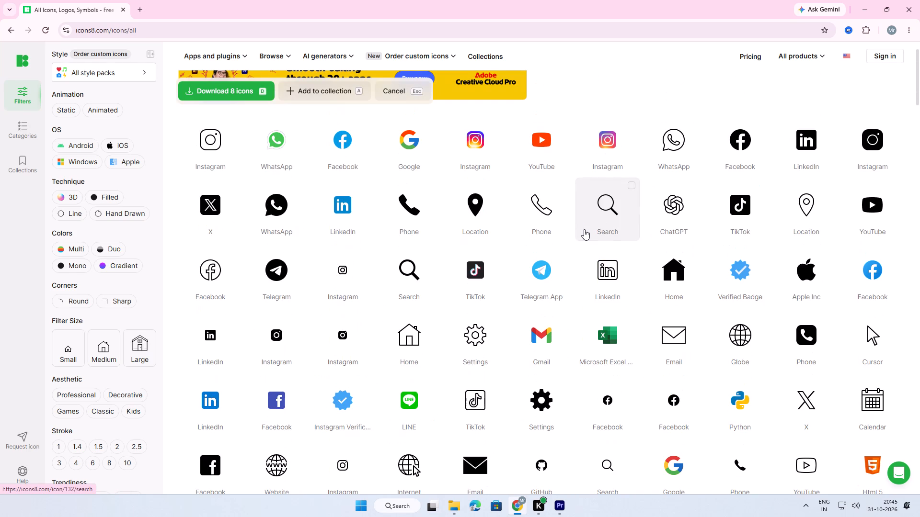
{"action": "scroll", "coordinate": [578, 252], "scroll_direction": "up", "scroll_amount": 1}
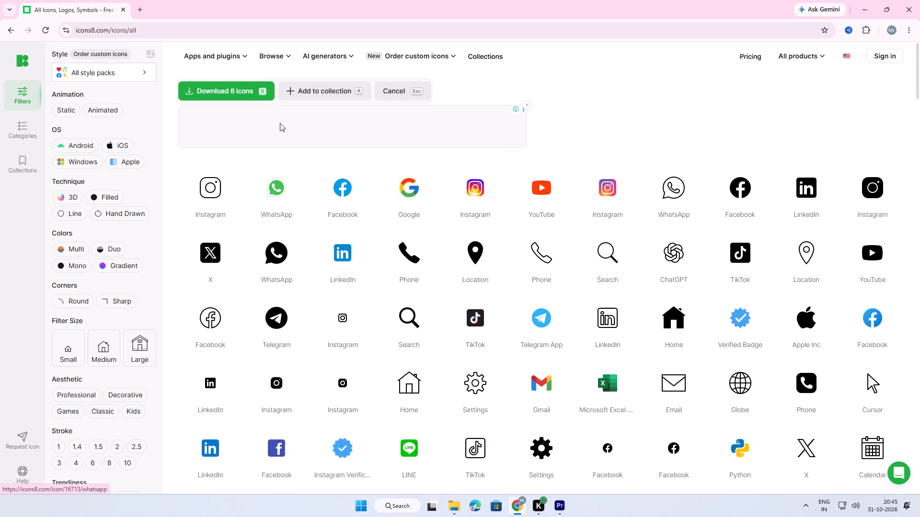
{"action": "left_click", "coordinate": [227, 93]}
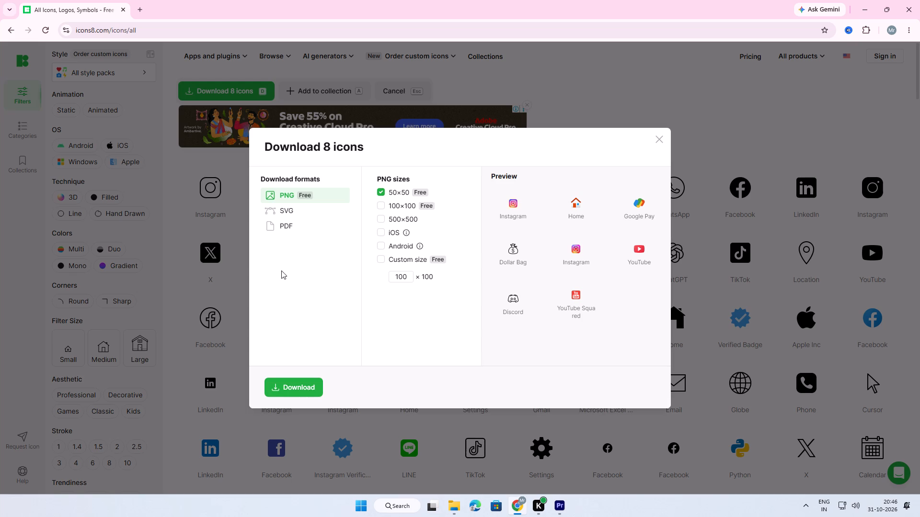
{"action": "left_click", "coordinate": [291, 385]}
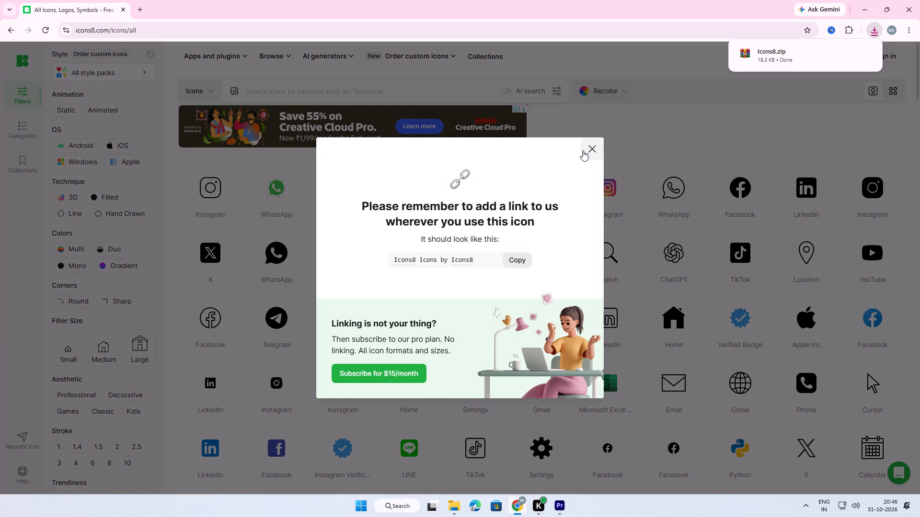
{"action": "left_click", "coordinate": [588, 146]}
Open the downloaded Icons8.zip from the Downloads folder, preview its Google Pay PNG, and return to the Icons8 page.
{"action": "left_click", "coordinate": [868, 34]}
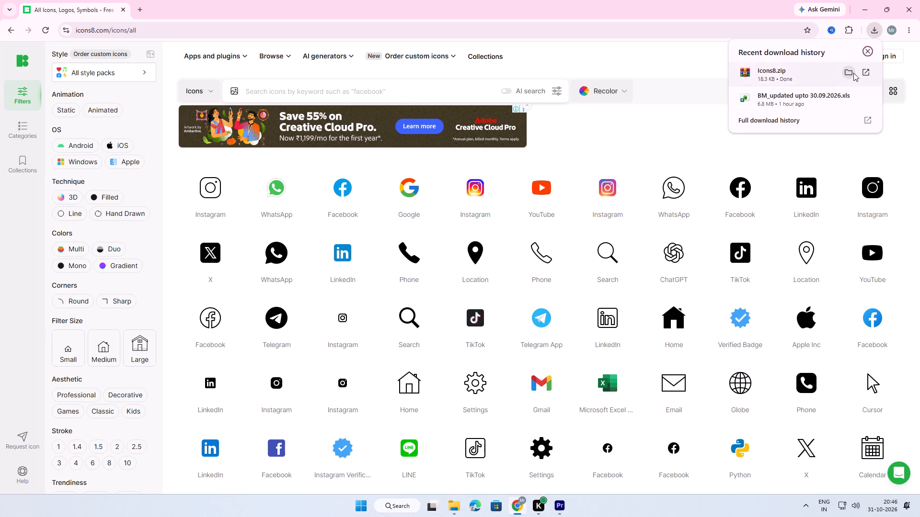
{"action": "left_click", "coordinate": [853, 72]}
{"action": "double_click", "coordinate": [549, 186]}
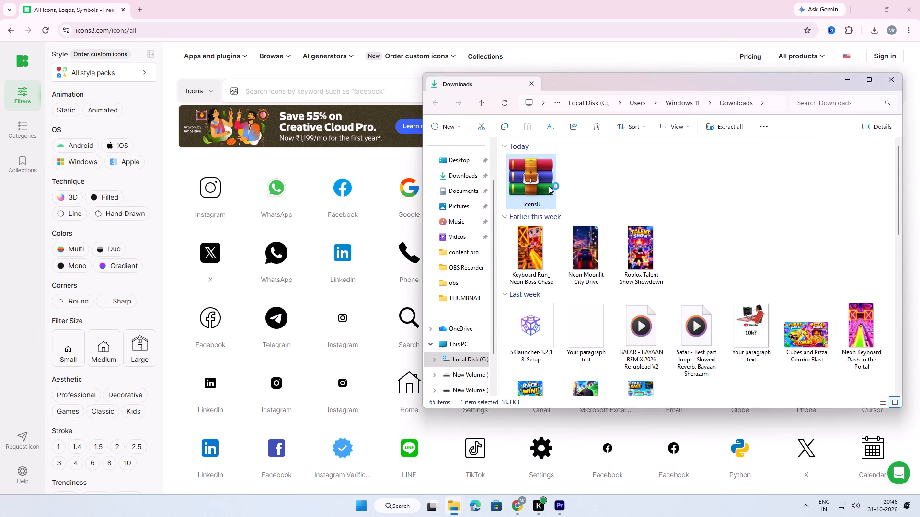
{"action": "double_click", "coordinate": [299, 221]}
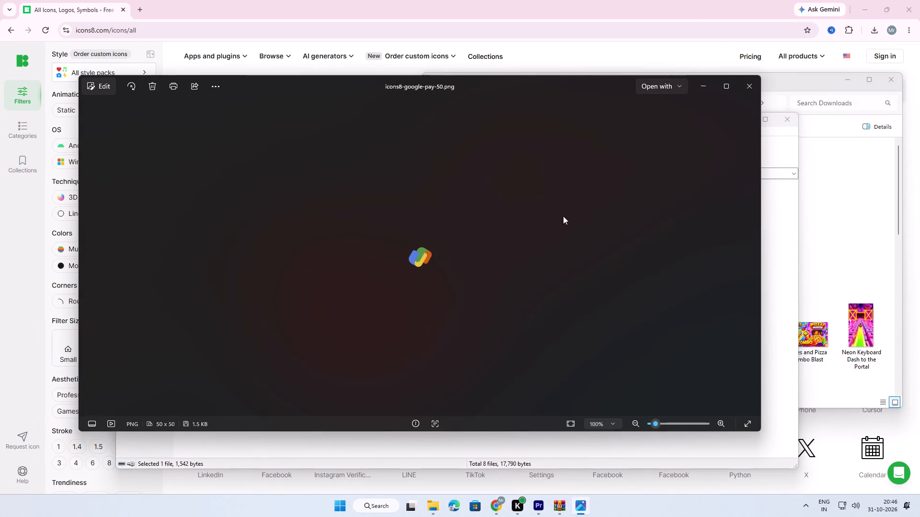
{"action": "left_click", "coordinate": [751, 85]}
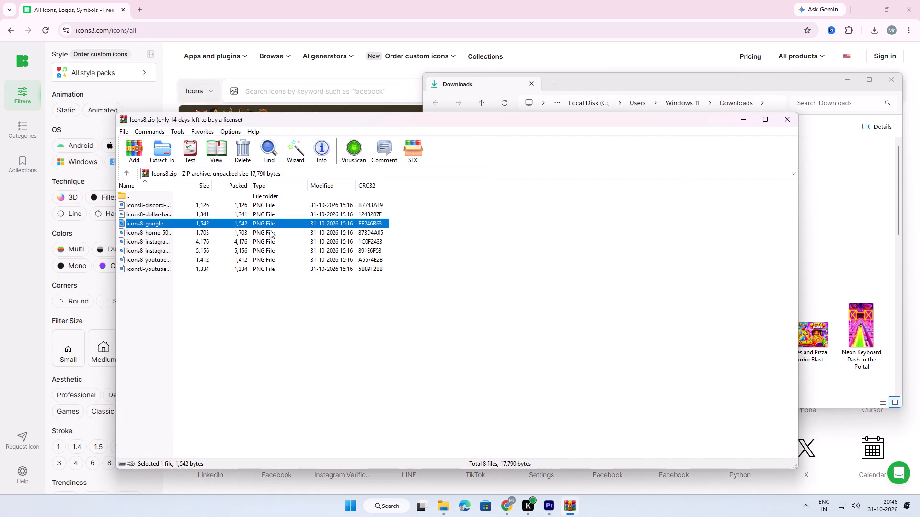
{"action": "right_click", "coordinate": [266, 227]}
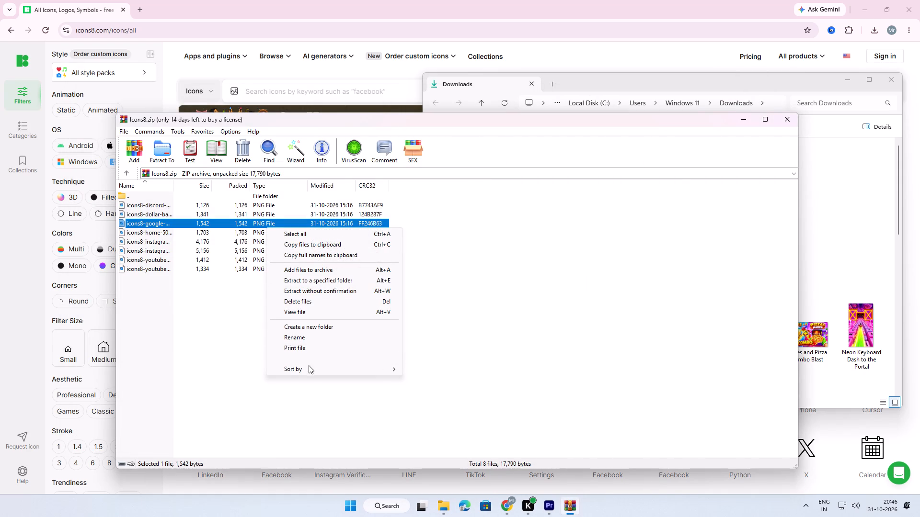
{"action": "left_click", "coordinate": [488, 317]}
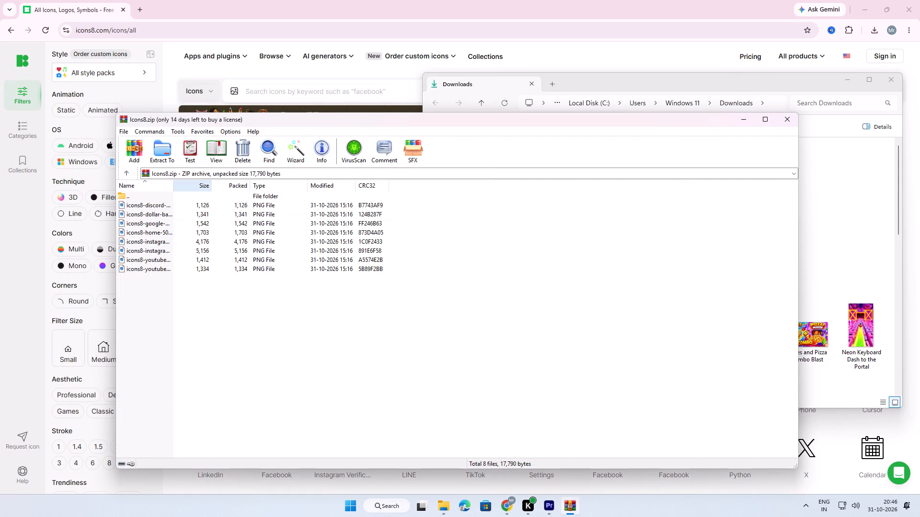
{"action": "left_click", "coordinate": [132, 176]}
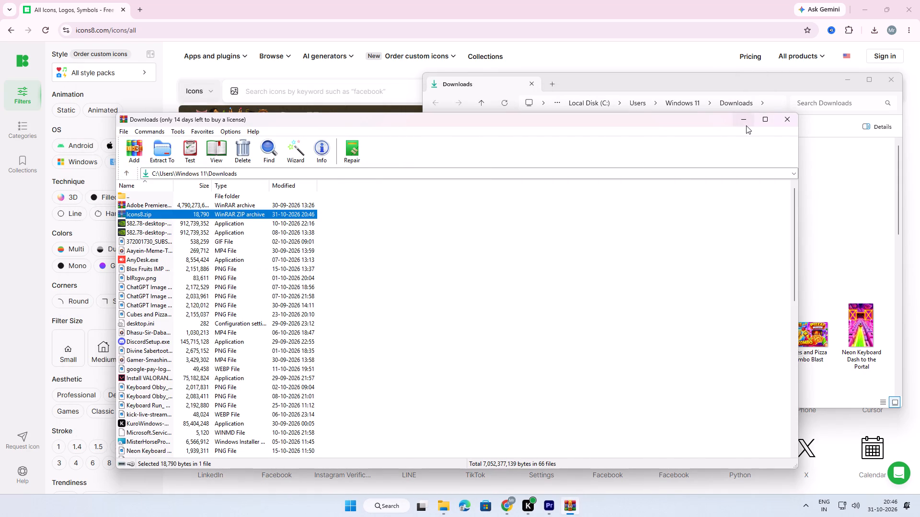
{"action": "left_click", "coordinate": [746, 125]}
{"action": "left_click", "coordinate": [848, 79]}
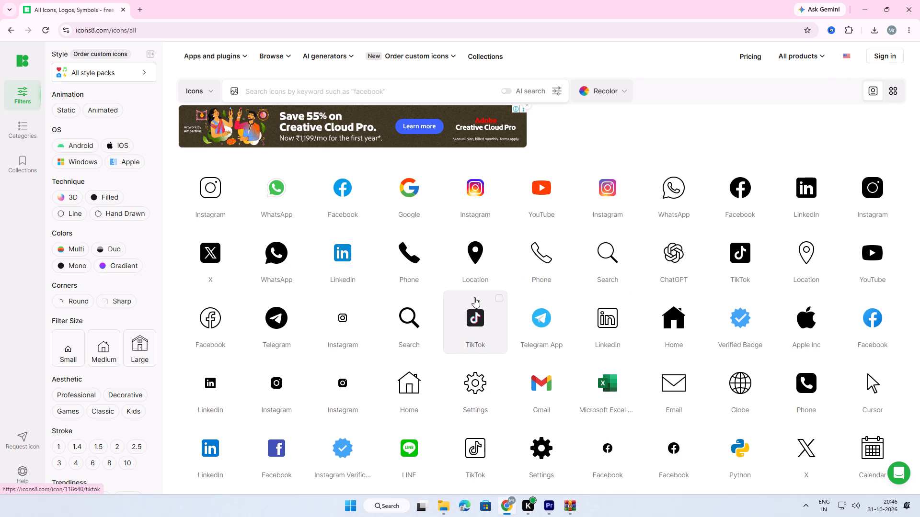
Search the Icons8 library for discord.
{"action": "scroll", "coordinate": [474, 297], "scroll_direction": "down", "scroll_amount": 2}
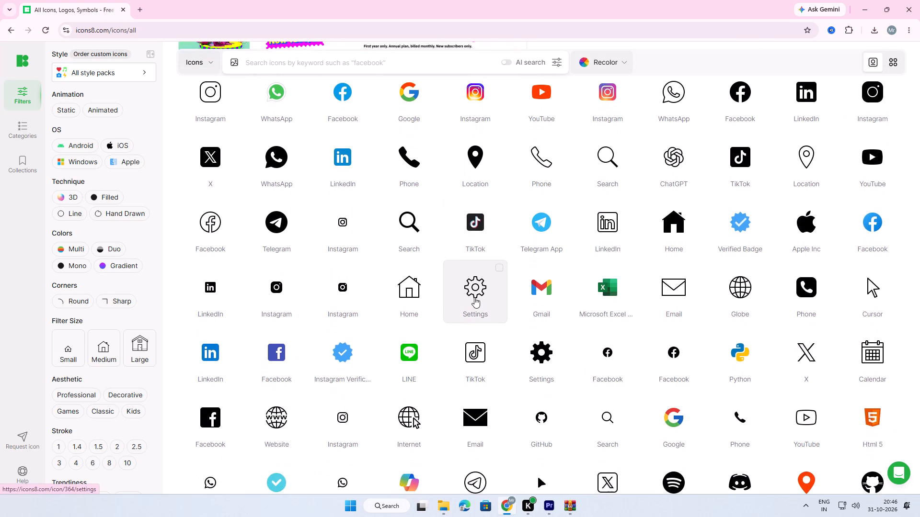
{"action": "scroll", "coordinate": [474, 297], "scroll_direction": "down", "scroll_amount": 1}
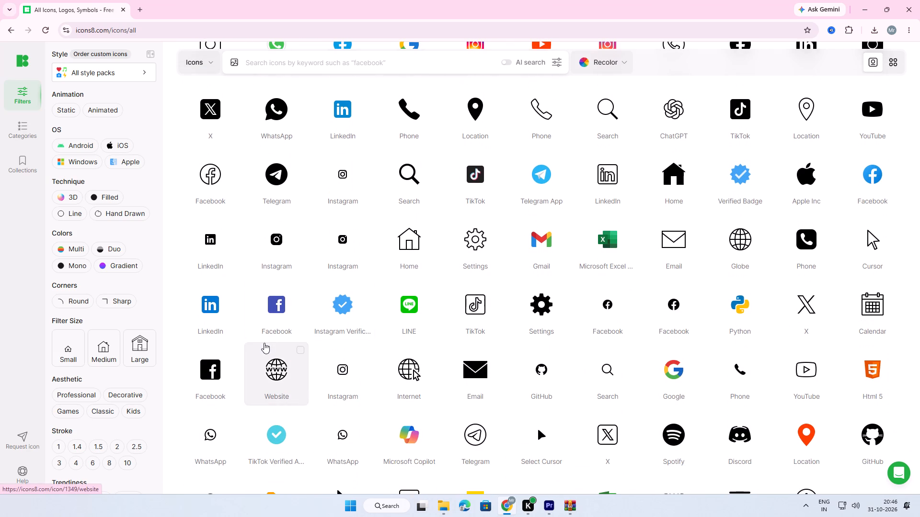
{"action": "scroll", "coordinate": [264, 343], "scroll_direction": "down", "scroll_amount": 1}
{"action": "scroll", "coordinate": [365, 348], "scroll_direction": "down", "scroll_amount": 1}
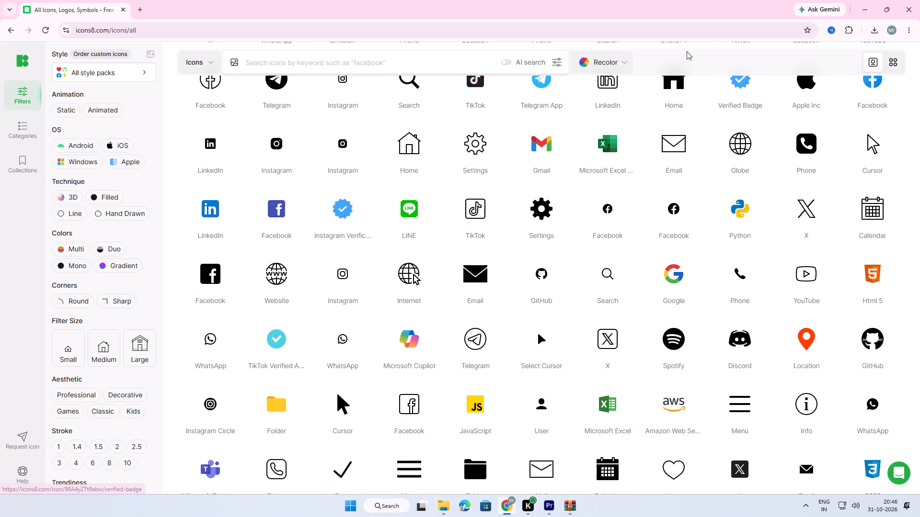
{"action": "left_click", "coordinate": [687, 51]}
{"action": "left_click", "coordinate": [395, 68]}
{"action": "left_click", "coordinate": [378, 66]}
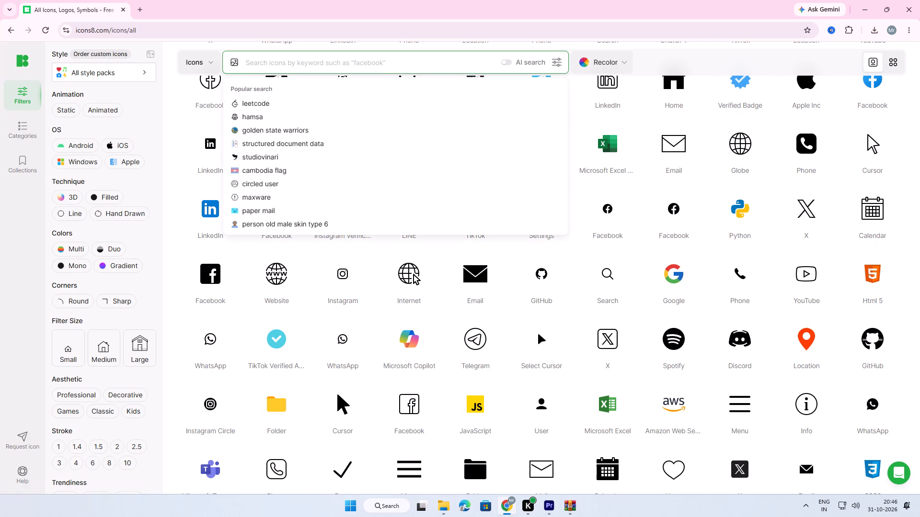
{"action": "key", "text": "d"}
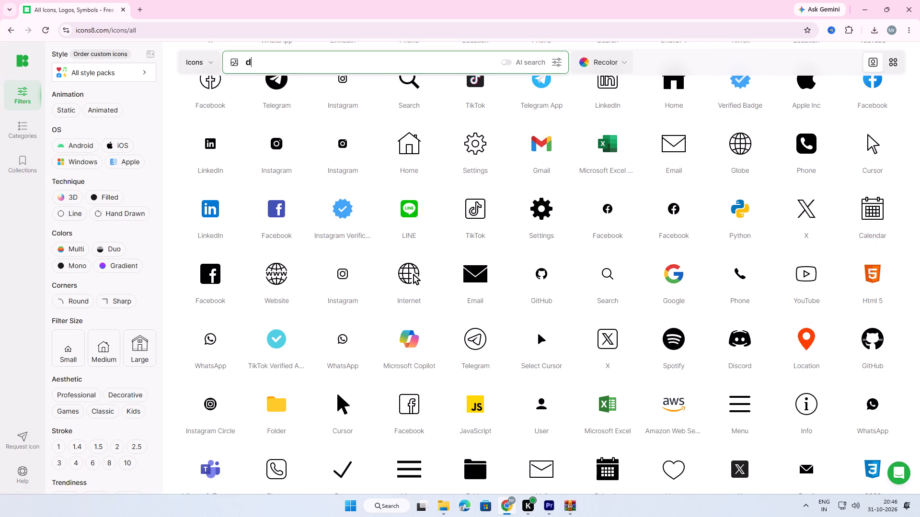
{"action": "type", "text": "iscord"}
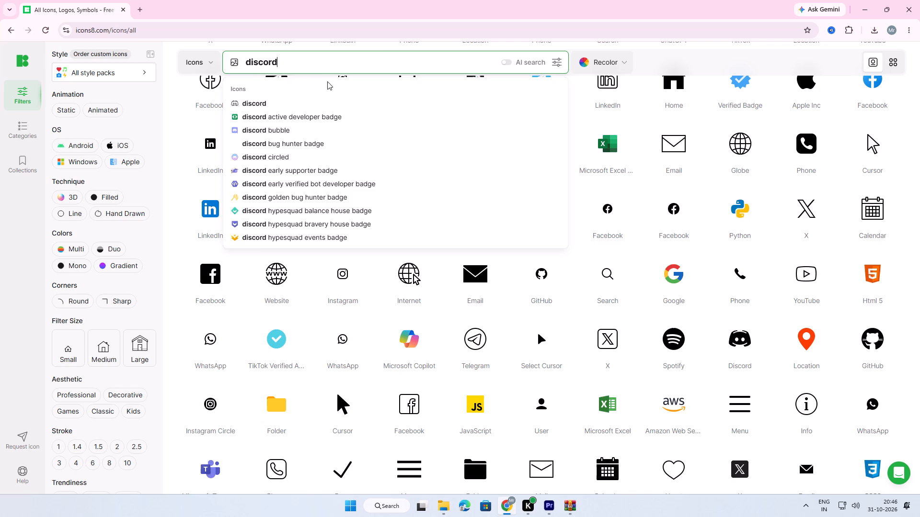
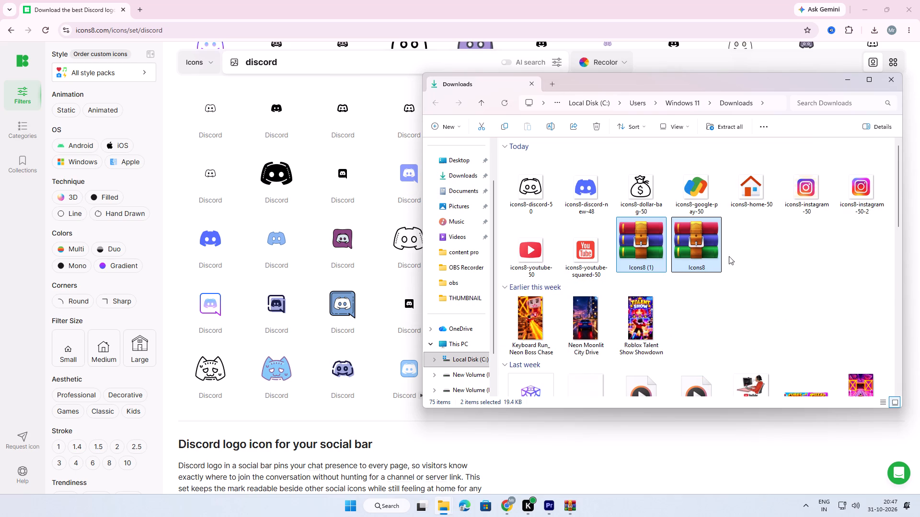
Preview the icons8-discord-new-48 image from the Downloads folder and close the preview.
{"action": "left_click", "coordinate": [794, 260]}
{"action": "double_click", "coordinate": [605, 197]}
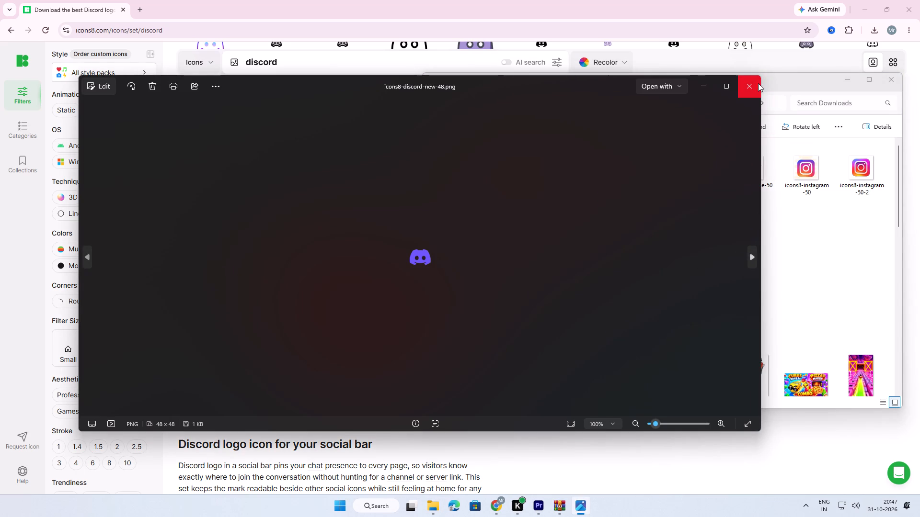
{"action": "left_click", "coordinate": [758, 83]}
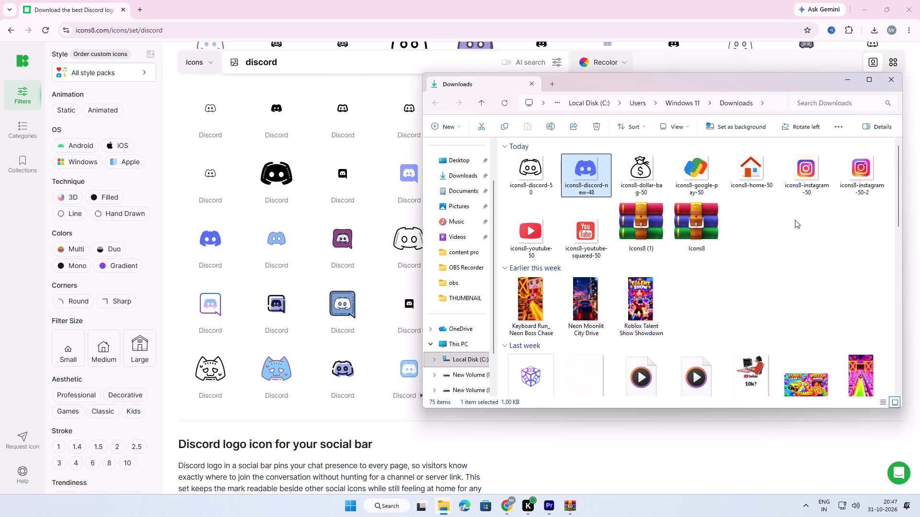
Delete the second Instagram icon file, icons8-instagram-50-2, from the Downloads folder.
{"action": "left_click", "coordinate": [868, 196]}
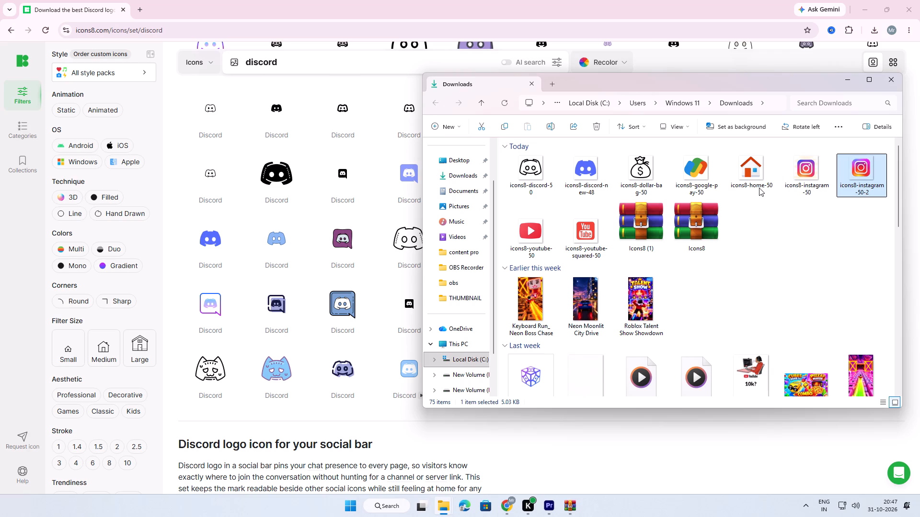
{"action": "left_click", "coordinate": [807, 223]}
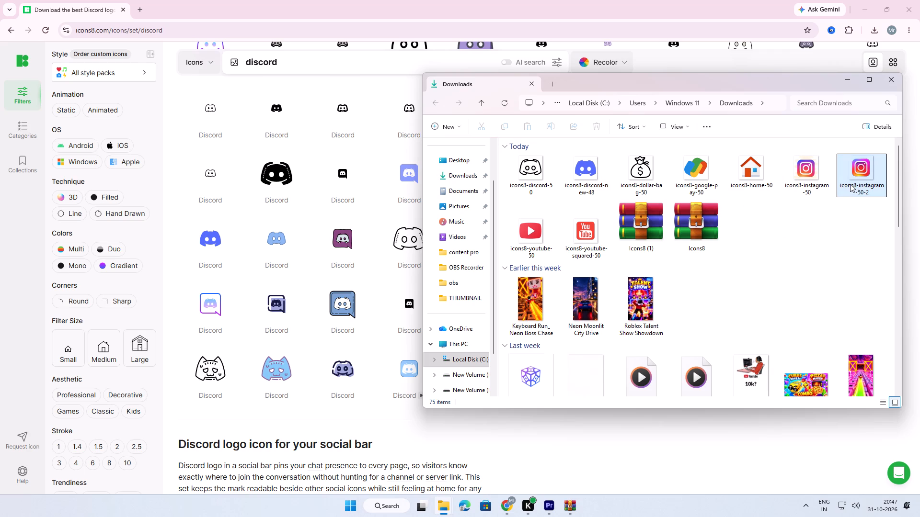
{"action": "left_click", "coordinate": [851, 184]}
{"action": "left_click", "coordinate": [603, 125]}
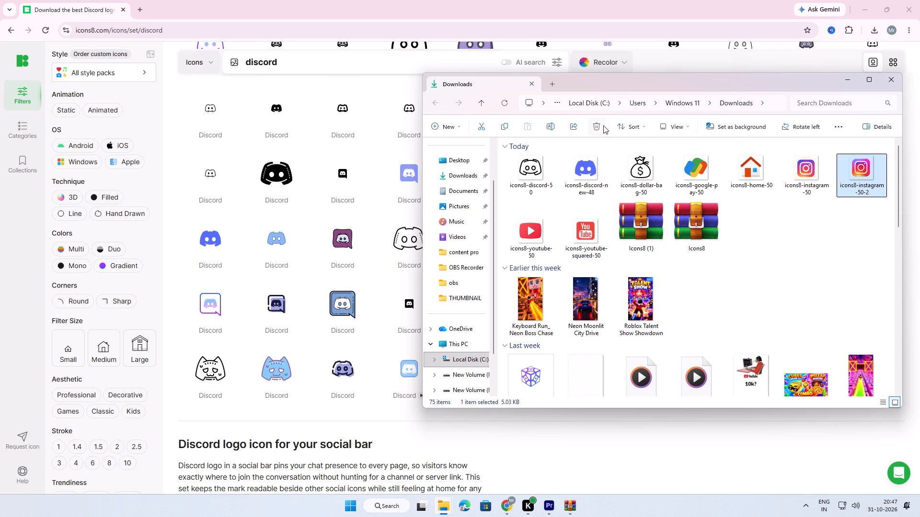
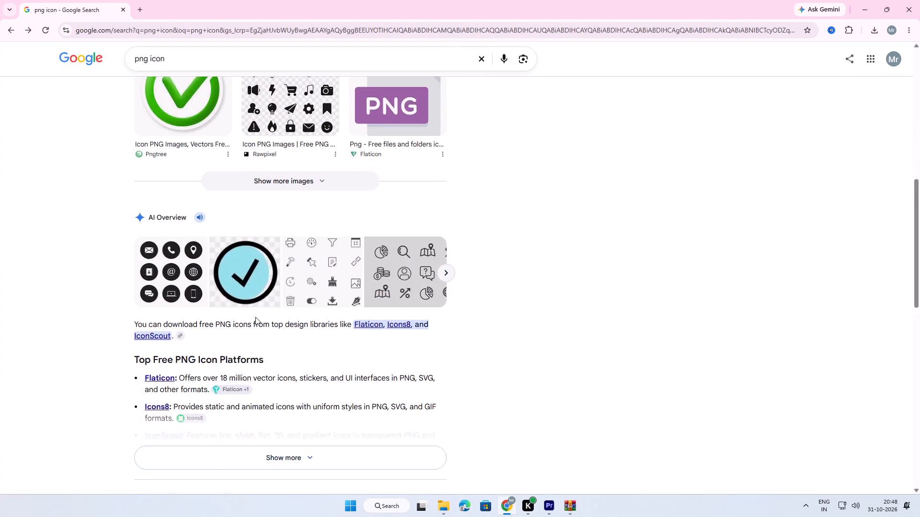
Search Google for png icon converter and open FreeConvert's PNG to ICO Converter from the results.
{"action": "scroll", "coordinate": [255, 317], "scroll_direction": "down", "scroll_amount": 2}
{"action": "scroll", "coordinate": [210, 309], "scroll_direction": "down", "scroll_amount": 5}
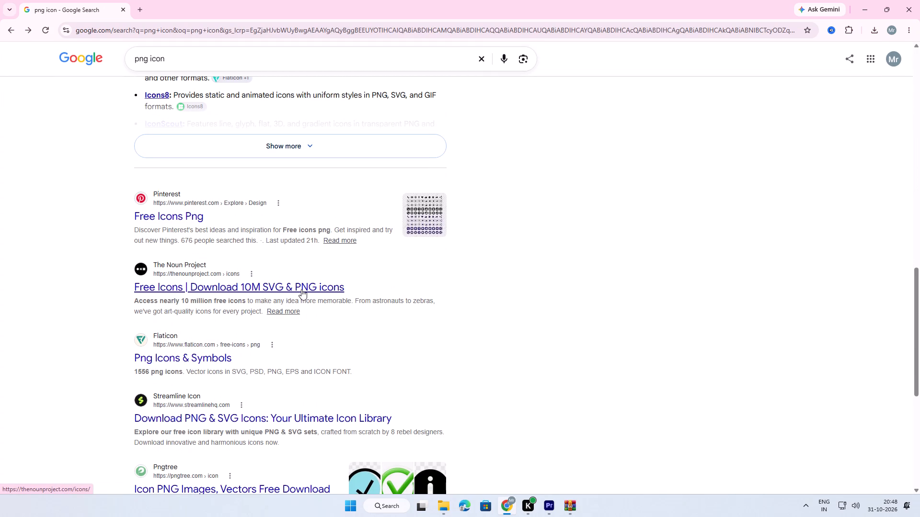
{"action": "left_click", "coordinate": [223, 62]}
{"action": "key", "text": "space"}
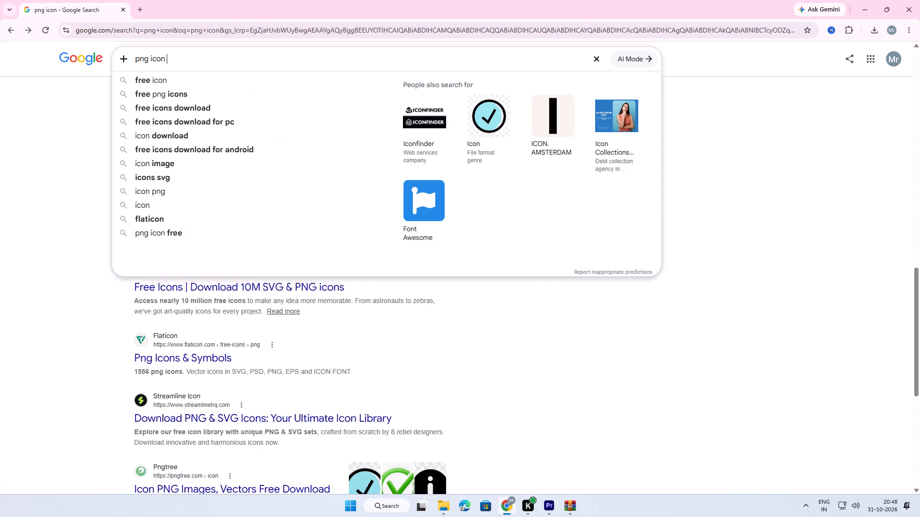
{"action": "type", "text": "conv"}
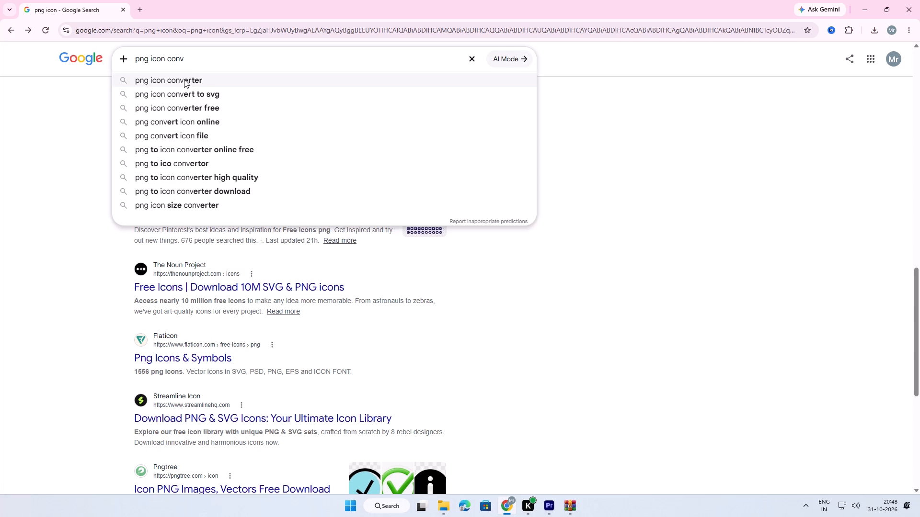
{"action": "left_click", "coordinate": [172, 79]}
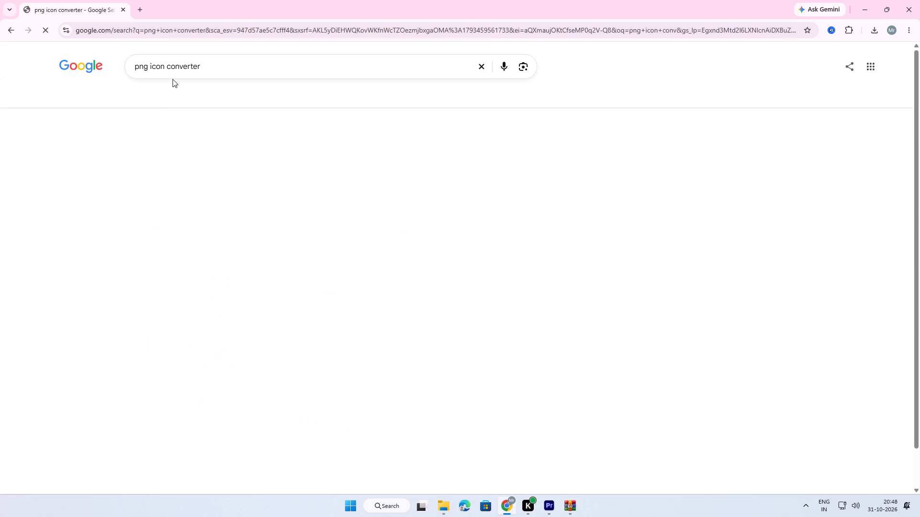
{"action": "left_click", "coordinate": [176, 180]}
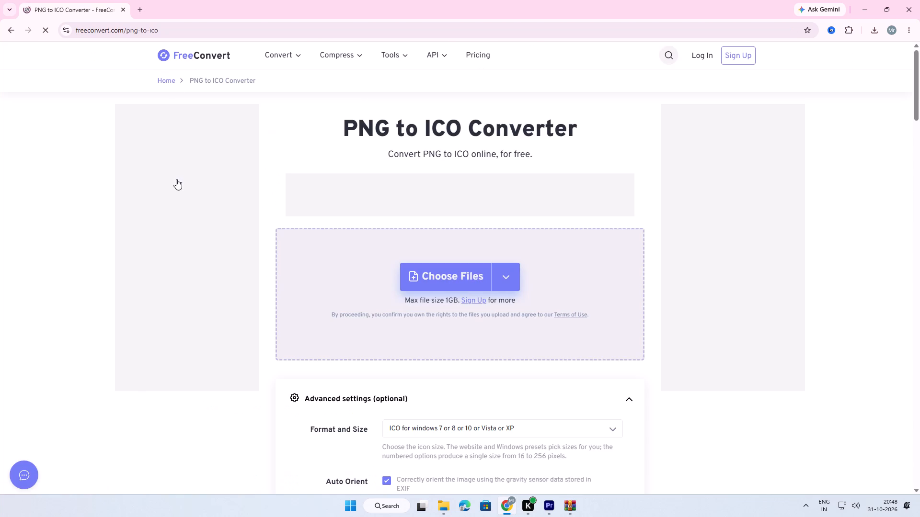
Upload Red-Eyed Gamer Avatar with Yellow Accents from the obs folder to FreeConvert, convert it to ICO and download the result.
{"action": "left_click", "coordinate": [449, 502]}
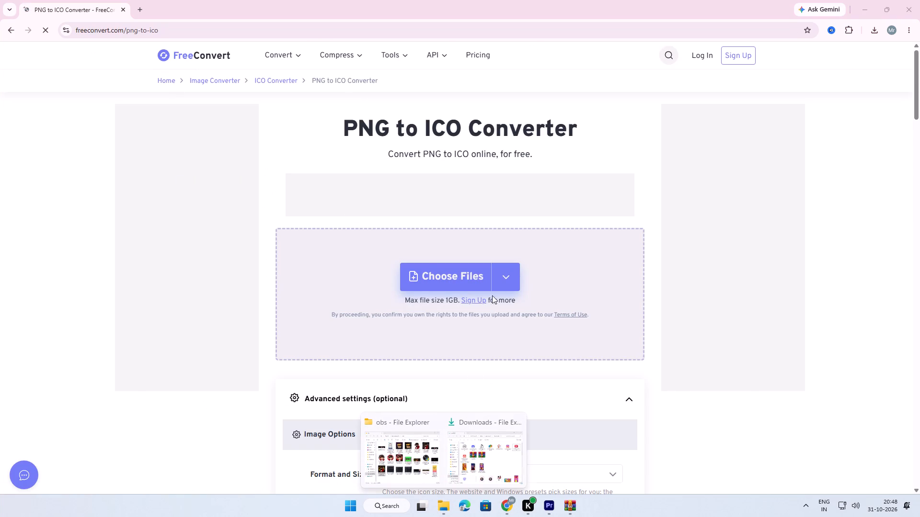
{"action": "left_click", "coordinate": [433, 453]}
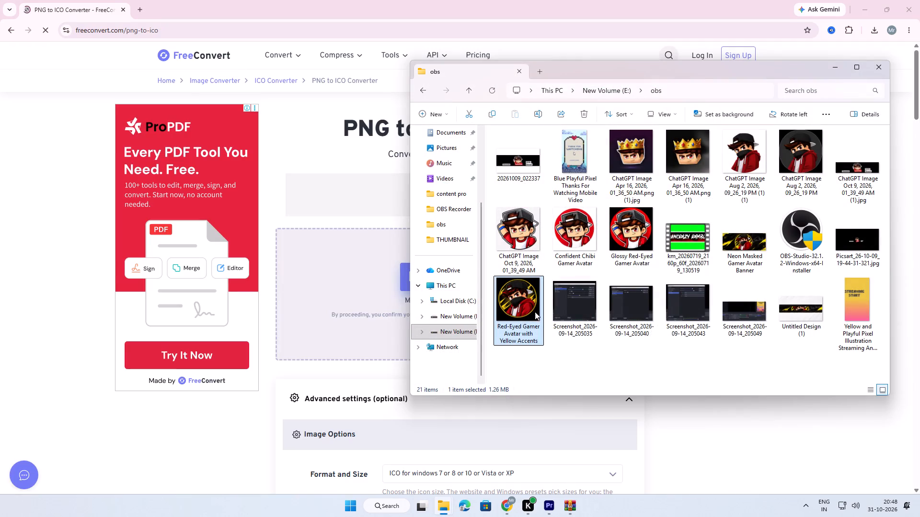
{"action": "left_click_drag", "start_coordinate": [535, 310], "coordinate": [382, 301]}
{"action": "scroll", "coordinate": [370, 326], "scroll_direction": "down", "scroll_amount": 2}
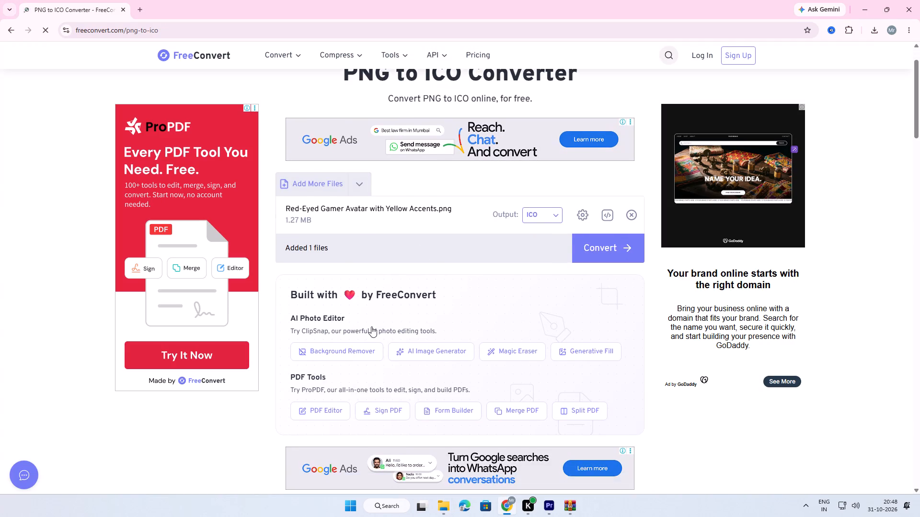
{"action": "scroll", "coordinate": [496, 337], "scroll_direction": "up", "scroll_amount": 2}
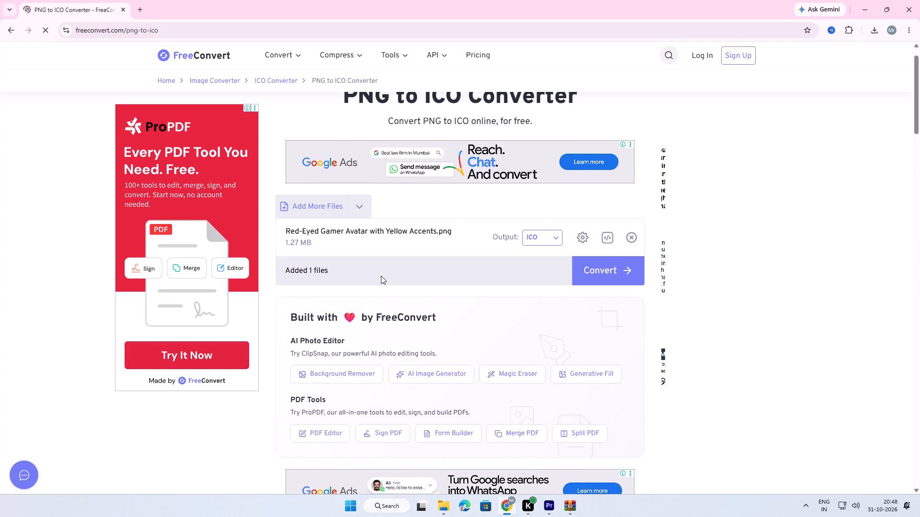
{"action": "left_click", "coordinate": [594, 268]}
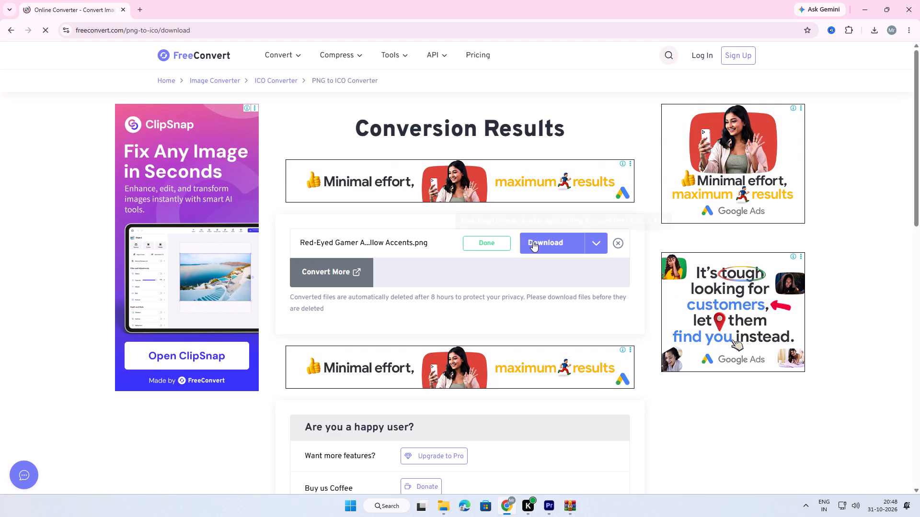
{"action": "left_click", "coordinate": [533, 241]}
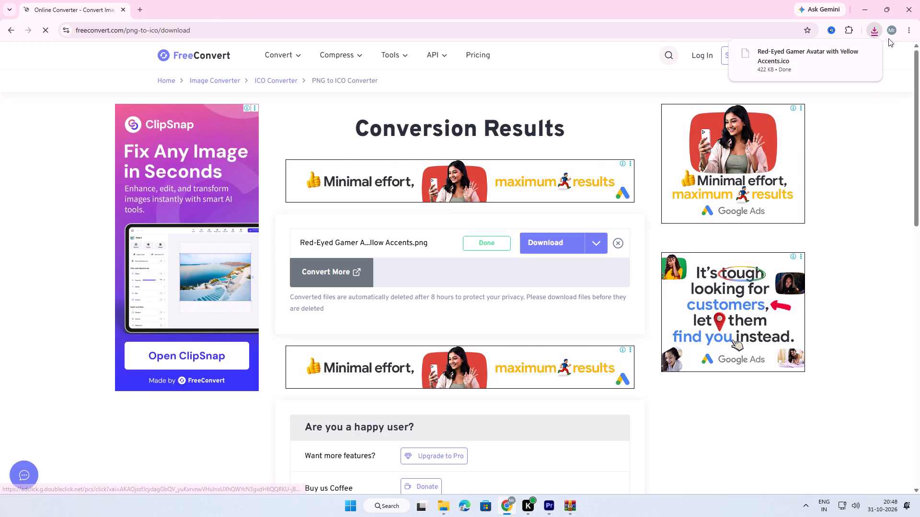
Open the downloaded Red-Eyed Gamer Avatar ICO file from the Downloads folder, inspect it enlarged, and close the preview.
{"action": "left_click", "coordinate": [847, 54]}
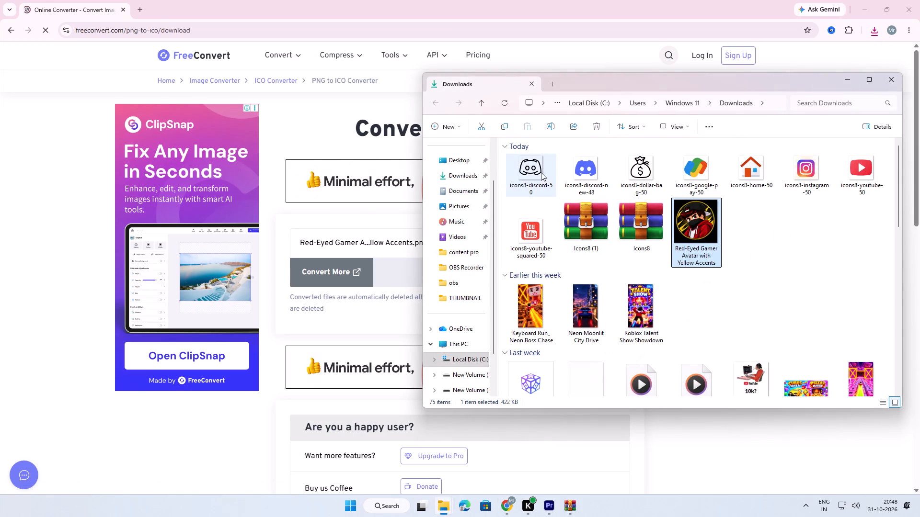
{"action": "double_click", "coordinate": [684, 222]}
{"action": "scroll", "coordinate": [490, 259], "scroll_direction": "up", "scroll_amount": 1}
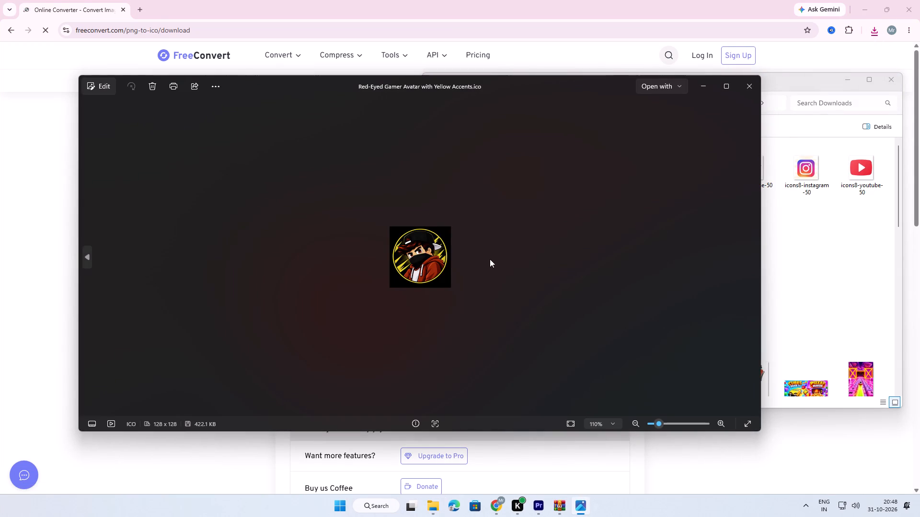
{"action": "scroll", "coordinate": [490, 259], "scroll_direction": "up", "scroll_amount": 9}
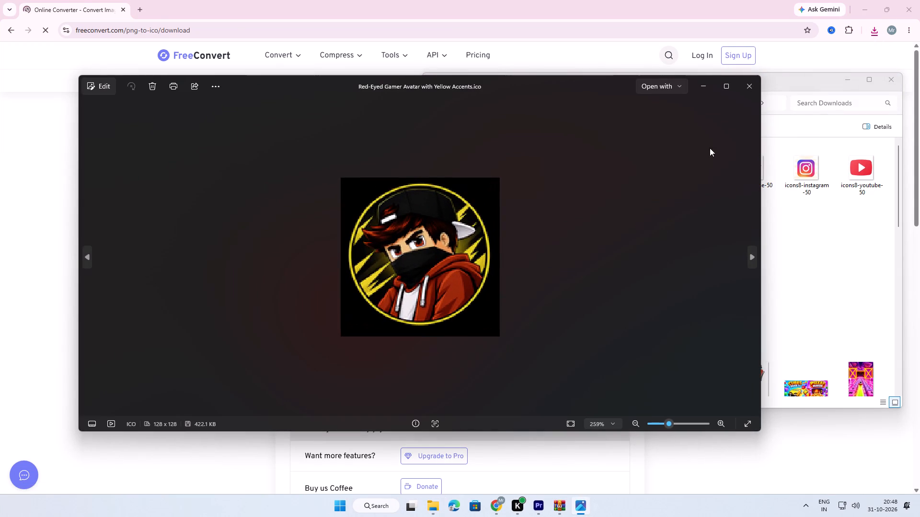
{"action": "left_click", "coordinate": [752, 90]}
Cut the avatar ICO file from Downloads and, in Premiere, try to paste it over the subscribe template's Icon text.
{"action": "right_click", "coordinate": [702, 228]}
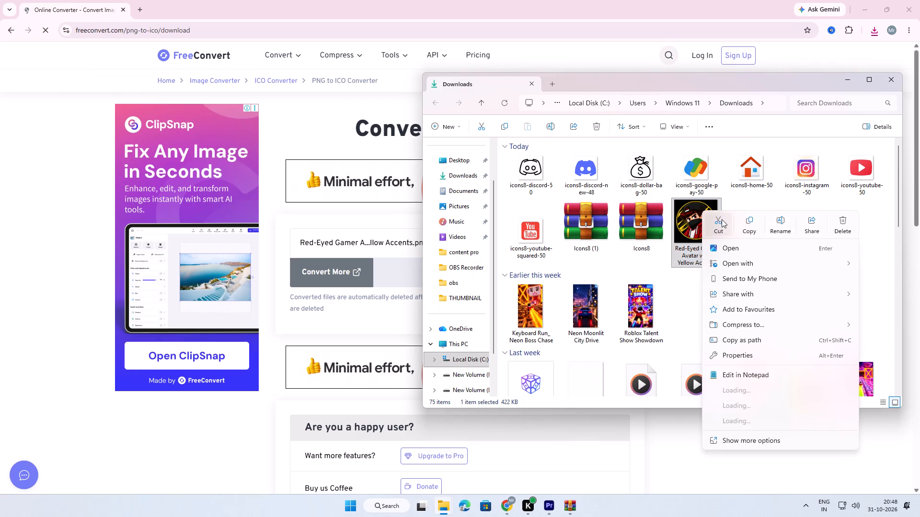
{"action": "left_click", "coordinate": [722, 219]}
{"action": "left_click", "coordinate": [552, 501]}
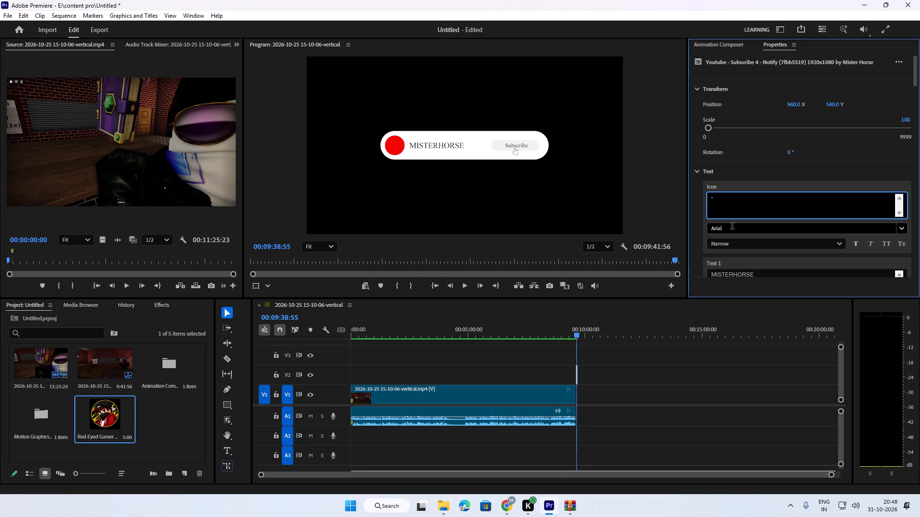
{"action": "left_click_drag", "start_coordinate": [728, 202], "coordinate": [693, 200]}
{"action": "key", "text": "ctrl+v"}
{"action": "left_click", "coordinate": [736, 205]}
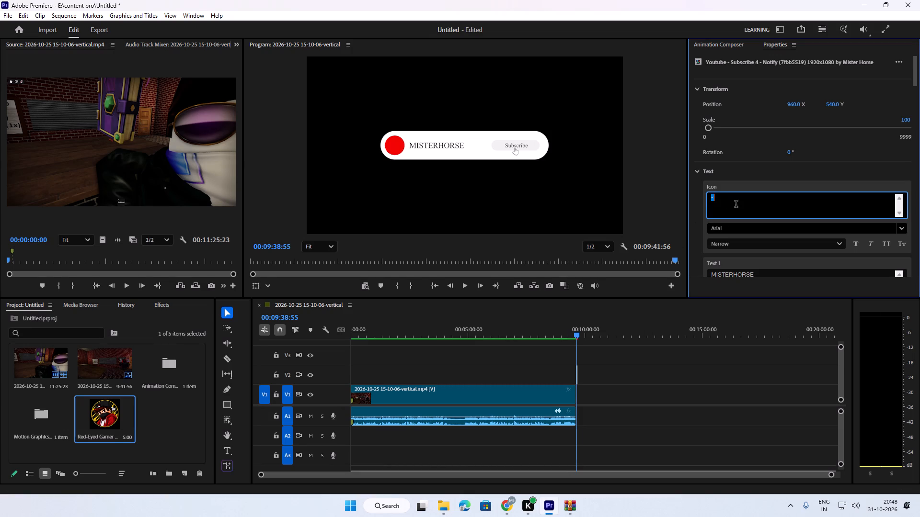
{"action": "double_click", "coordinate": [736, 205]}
Examine the subscribe banner in the preview and the template's full list of properties for a way to replace the icon.
{"action": "left_click", "coordinate": [720, 49]}
{"action": "left_click", "coordinate": [784, 49]}
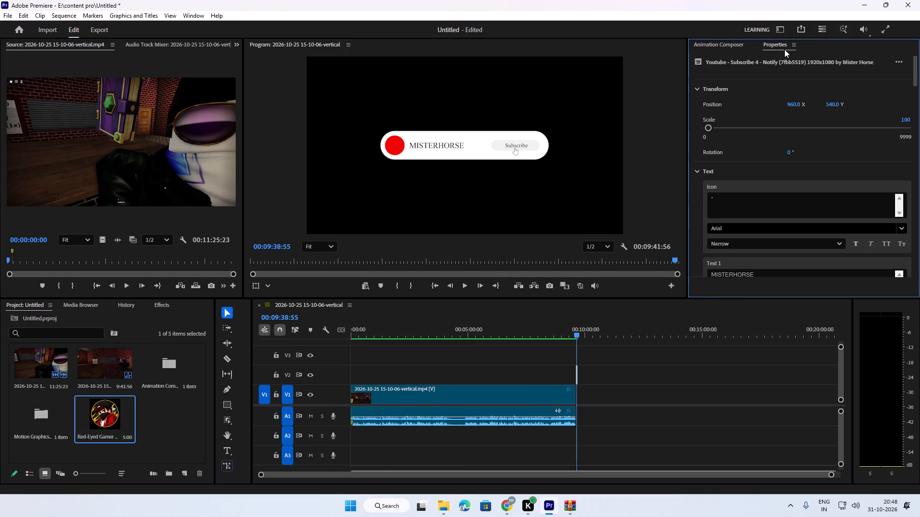
{"action": "left_click", "coordinate": [784, 48]}
{"action": "left_click", "coordinate": [434, 146]}
{"action": "double_click", "coordinate": [411, 145]}
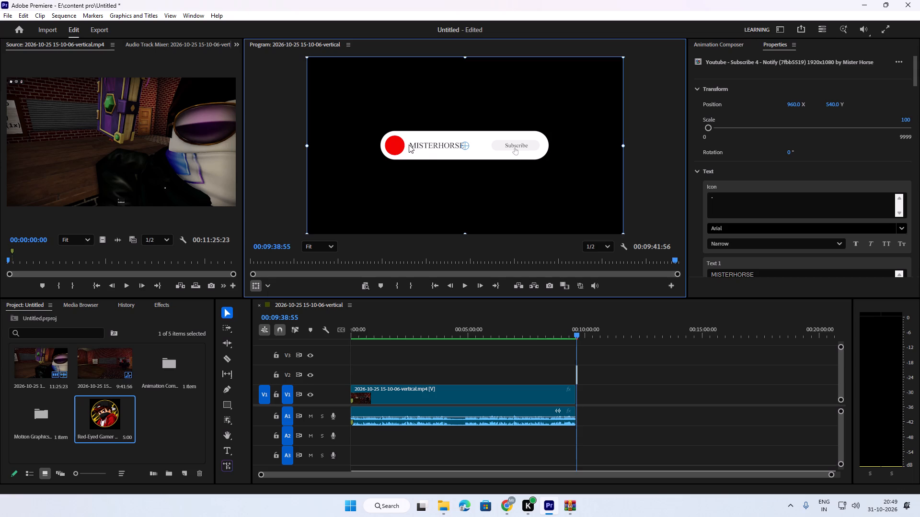
{"action": "triple_click", "coordinate": [403, 144]}
{"action": "left_click", "coordinate": [403, 144]}
{"action": "left_click_drag", "start_coordinate": [914, 85], "coordinate": [918, 107]}
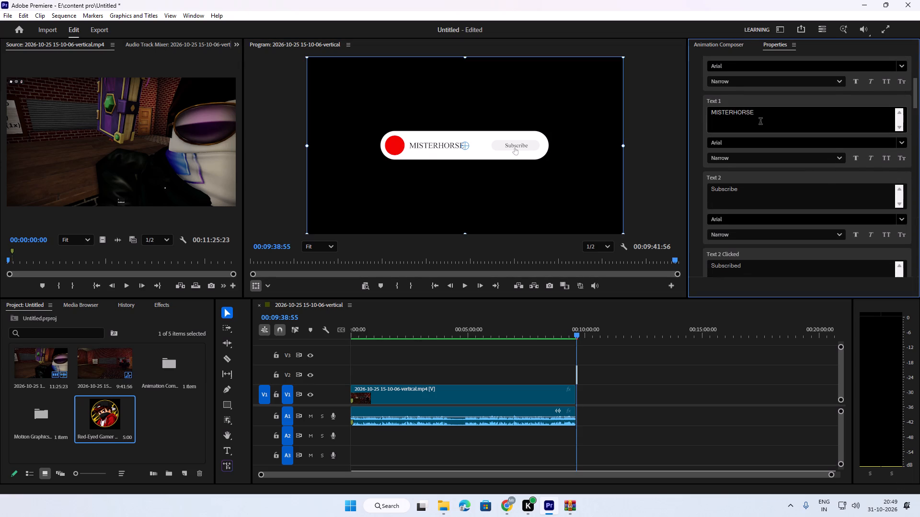
{"action": "scroll", "coordinate": [864, 122], "scroll_direction": "up", "scroll_amount": 4}
{"action": "left_click", "coordinate": [847, 81]}
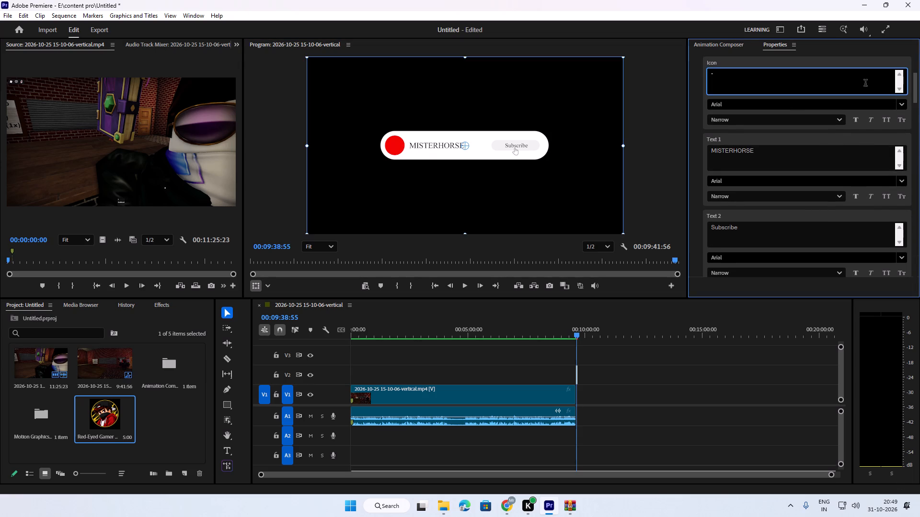
{"action": "left_click_drag", "start_coordinate": [915, 97], "coordinate": [919, 261]}
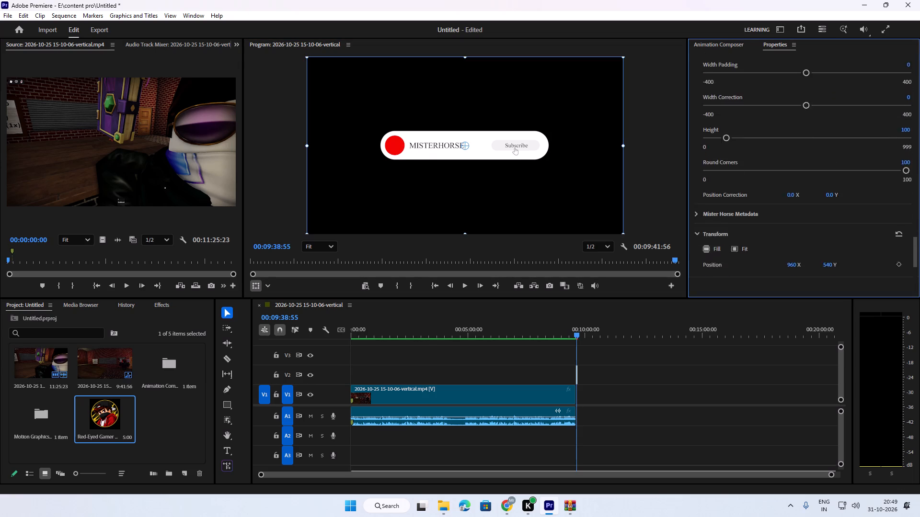
{"action": "left_click_drag", "start_coordinate": [919, 261], "coordinate": [919, 68]}
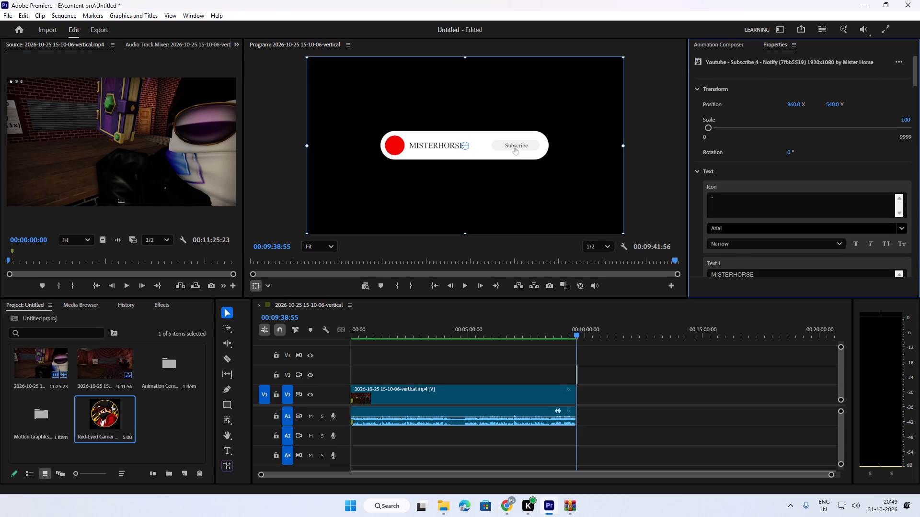
{"action": "left_click", "coordinate": [796, 67]}
{"action": "triple_click", "coordinate": [804, 61]}
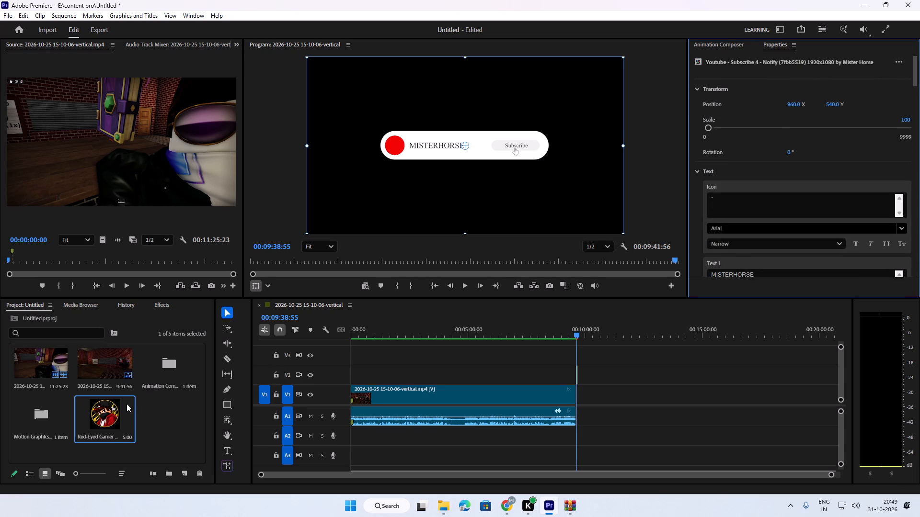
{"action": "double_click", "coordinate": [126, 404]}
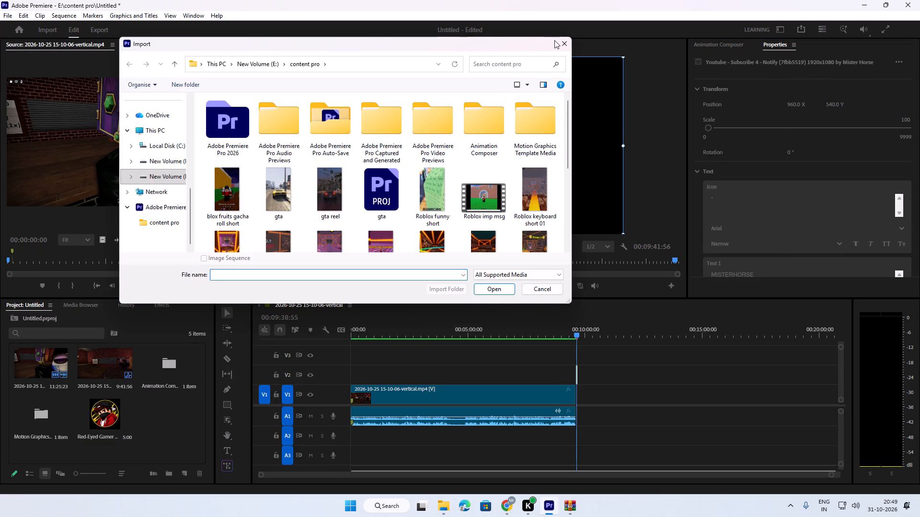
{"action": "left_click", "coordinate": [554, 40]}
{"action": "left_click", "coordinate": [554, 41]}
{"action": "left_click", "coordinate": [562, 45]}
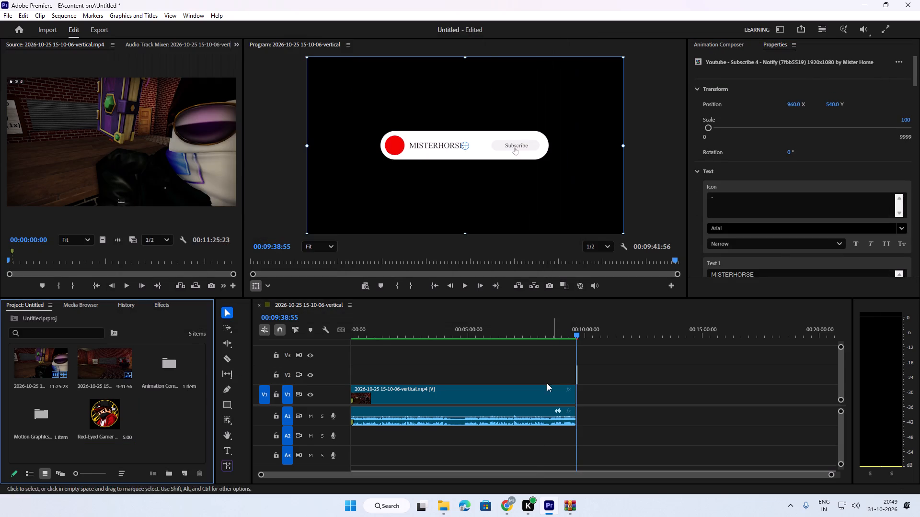
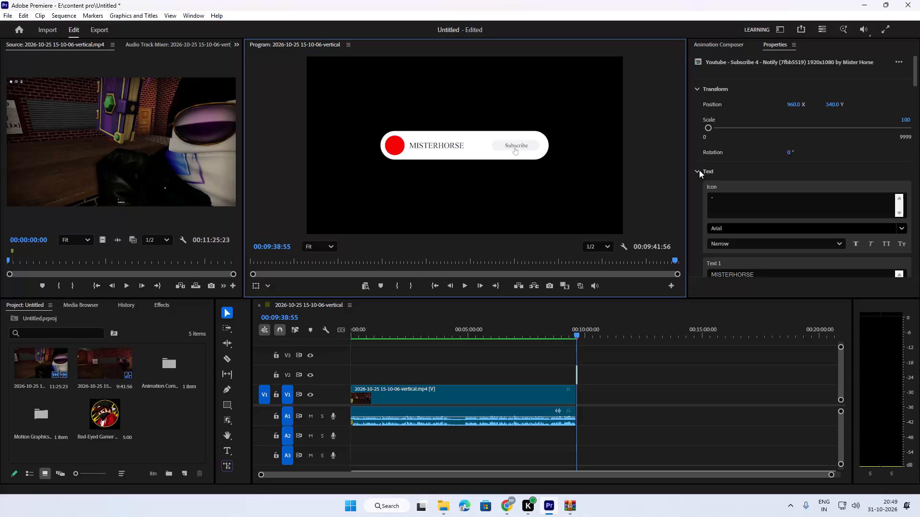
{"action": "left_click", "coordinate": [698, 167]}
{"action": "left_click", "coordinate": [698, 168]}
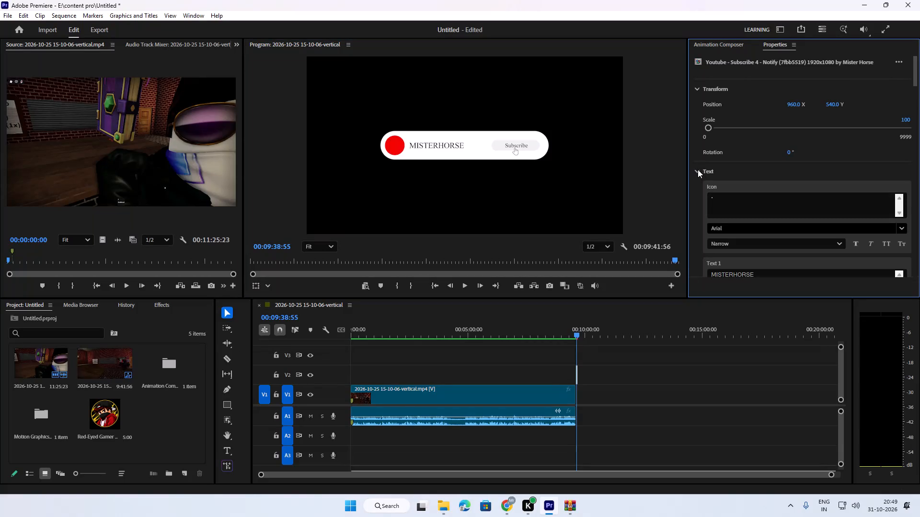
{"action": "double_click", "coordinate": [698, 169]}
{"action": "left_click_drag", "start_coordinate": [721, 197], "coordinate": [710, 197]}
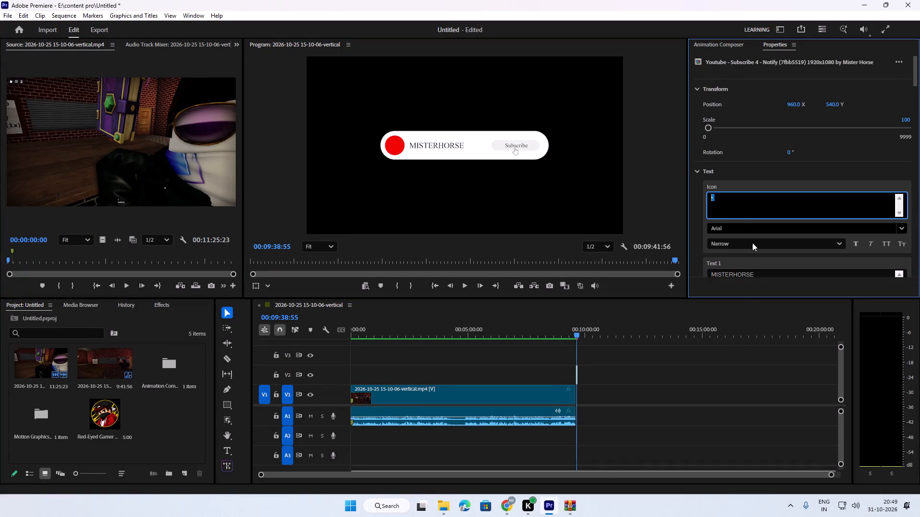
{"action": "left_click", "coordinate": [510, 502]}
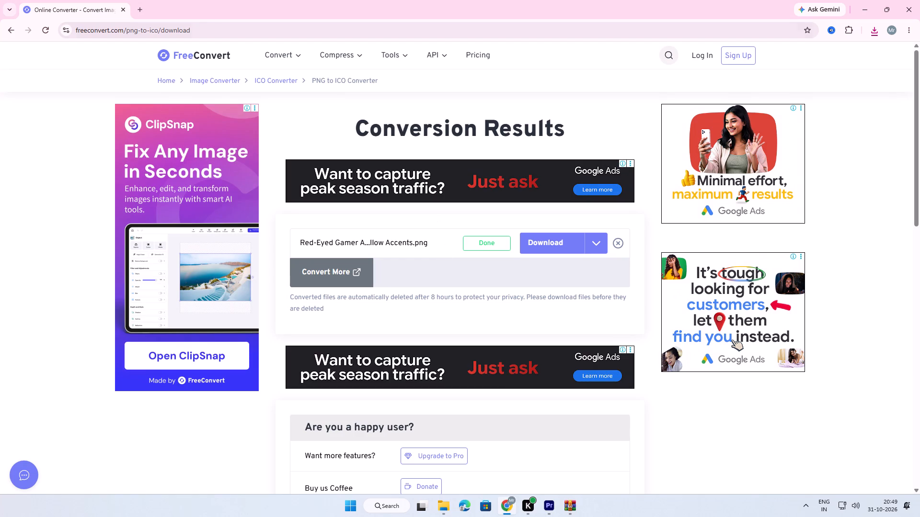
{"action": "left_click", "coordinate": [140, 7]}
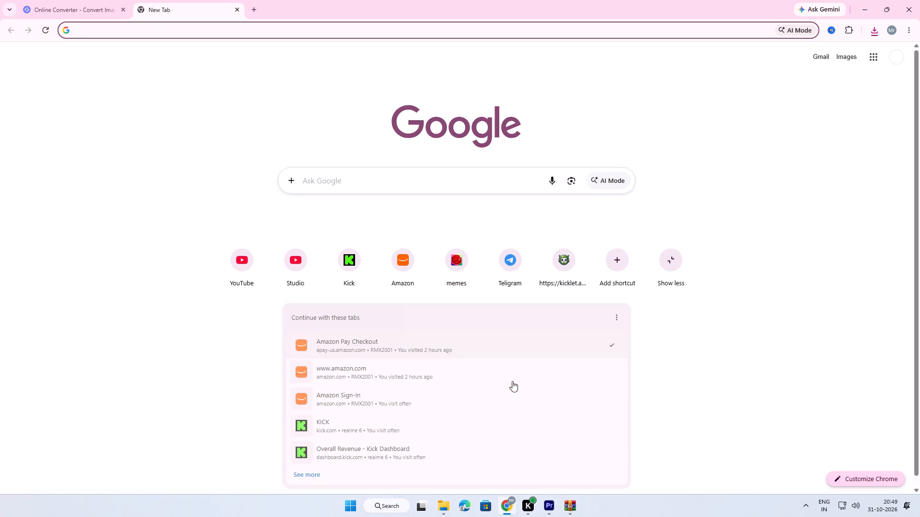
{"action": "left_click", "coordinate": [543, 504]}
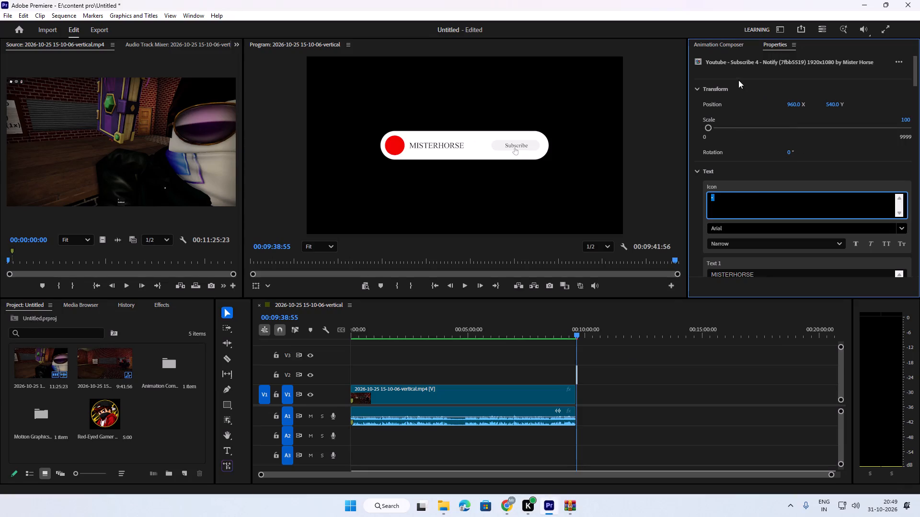
Review the subscribe template's editable settings in Animation Composer and open the Discover Packs store page.
{"action": "left_click", "coordinate": [737, 48]}
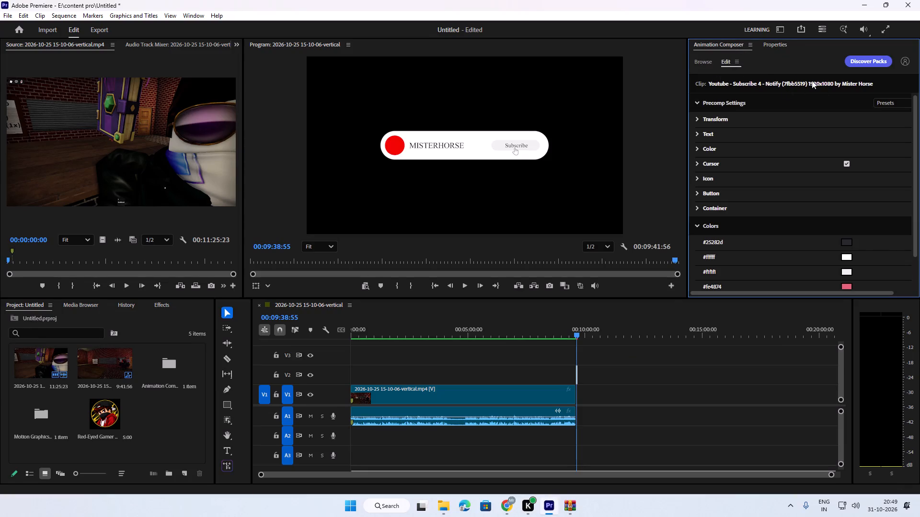
{"action": "scroll", "coordinate": [761, 207], "scroll_direction": "down", "scroll_amount": 2}
{"action": "scroll", "coordinate": [761, 238], "scroll_direction": "up", "scroll_amount": 6}
{"action": "left_click", "coordinate": [900, 62]}
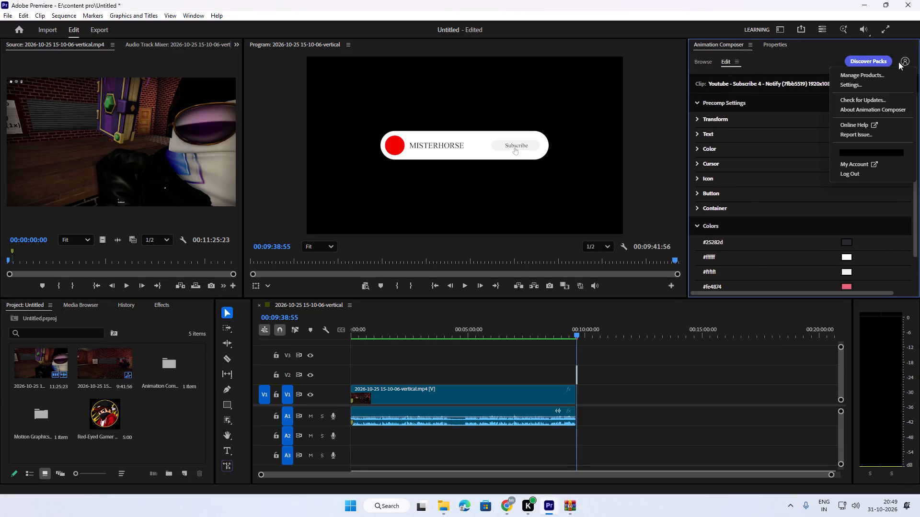
{"action": "left_click", "coordinate": [871, 58]}
{"action": "left_click", "coordinate": [870, 58]}
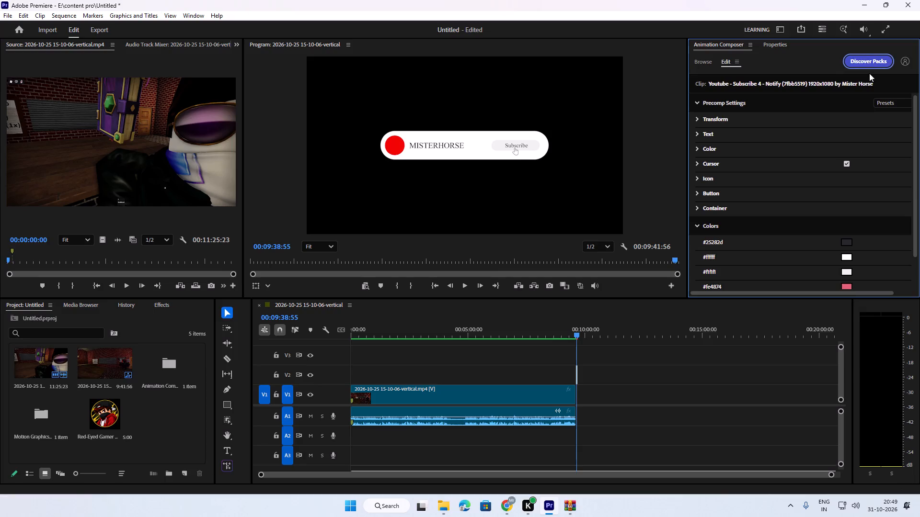
Open Manage Products from Animation Composer and inspect the Premiere Pro plugins and packs in Mister Horse Product Manager.
{"action": "left_click", "coordinate": [905, 60]}
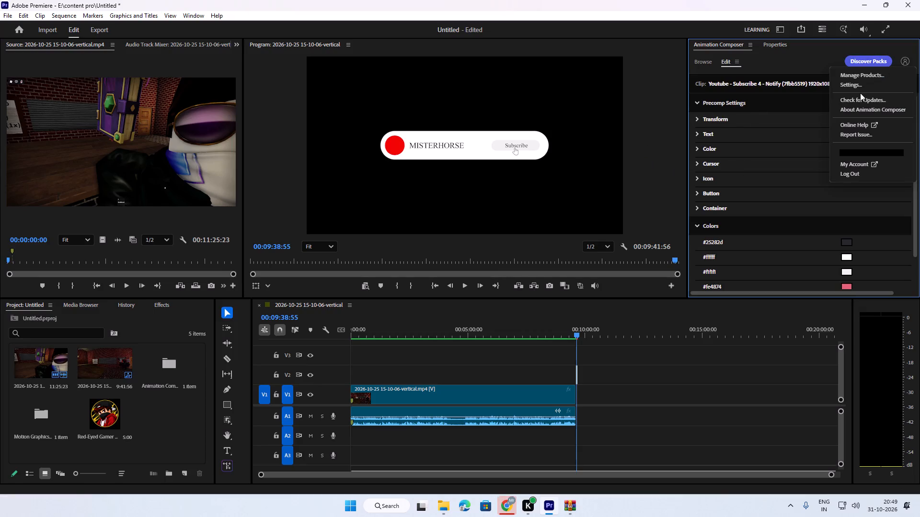
{"action": "left_click", "coordinate": [866, 76]}
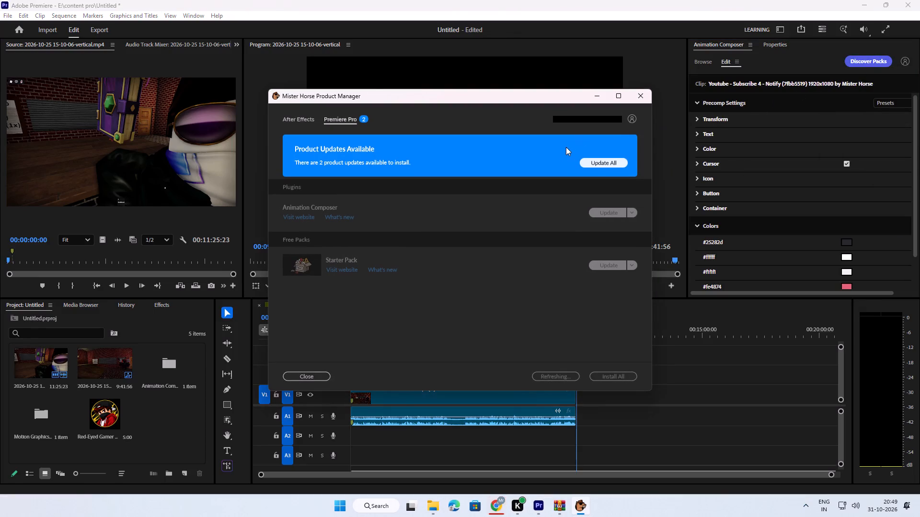
{"action": "left_click_drag", "start_coordinate": [362, 96], "coordinate": [325, 94]}
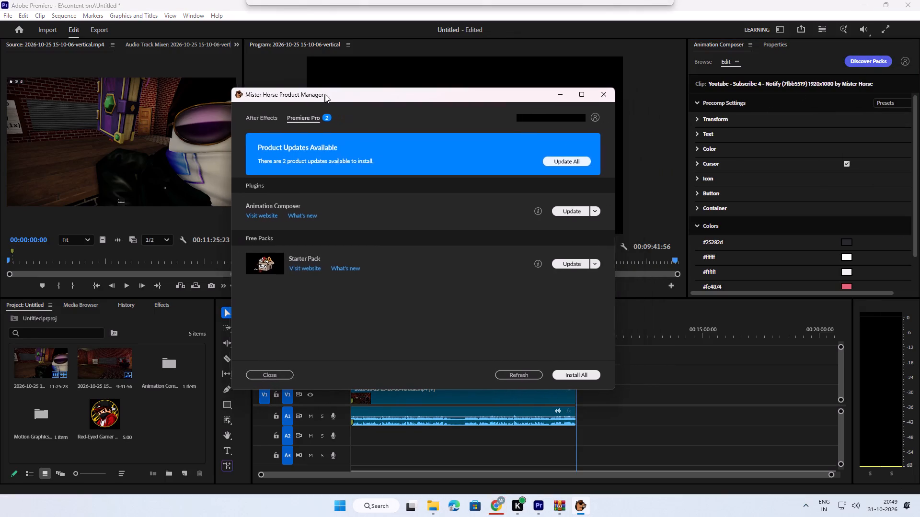
{"action": "left_click_drag", "start_coordinate": [325, 94], "coordinate": [356, 97]}
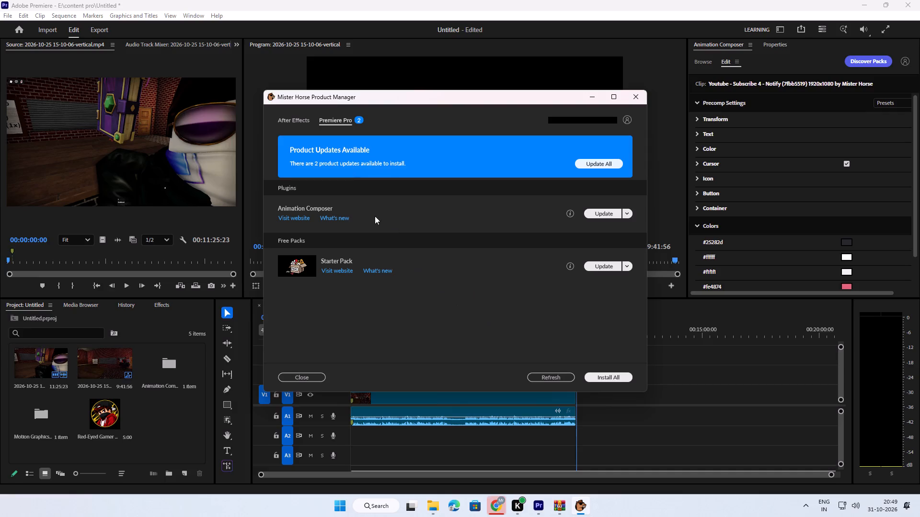
Switch to Chrome and look through the Animated Fonts and Graphic Components sections of Mister Horse's Premiere products page.
{"action": "left_click", "coordinate": [497, 506]}
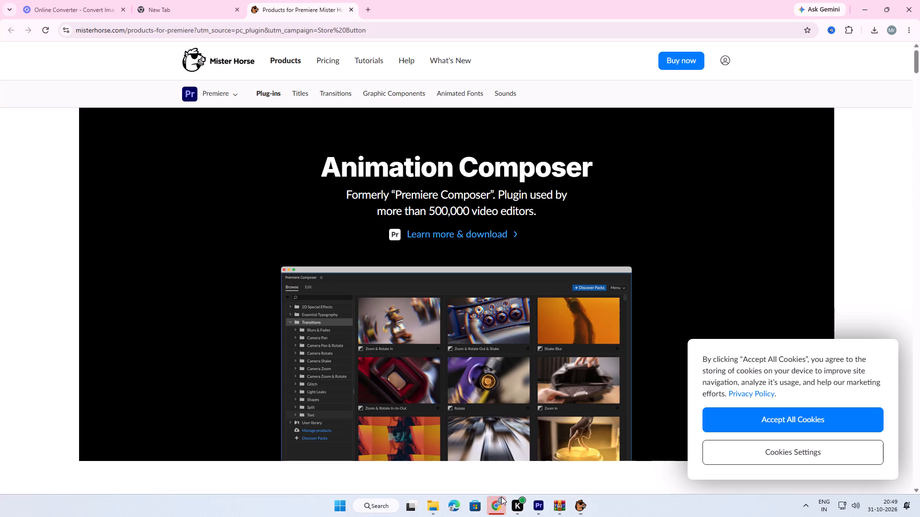
{"action": "left_click", "coordinate": [307, 5]}
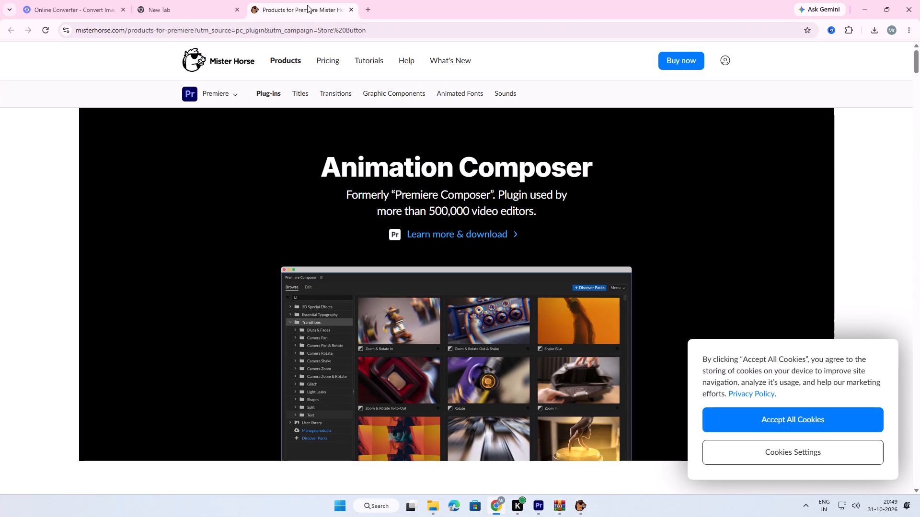
{"action": "left_click", "coordinate": [458, 92]}
{"action": "scroll", "coordinate": [436, 242], "scroll_direction": "up", "scroll_amount": 3}
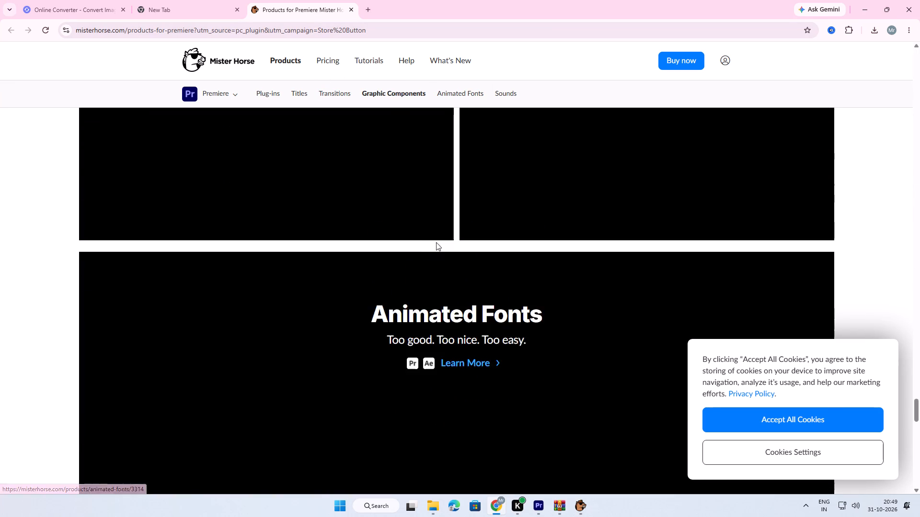
{"action": "scroll", "coordinate": [436, 242], "scroll_direction": "up", "scroll_amount": 6}
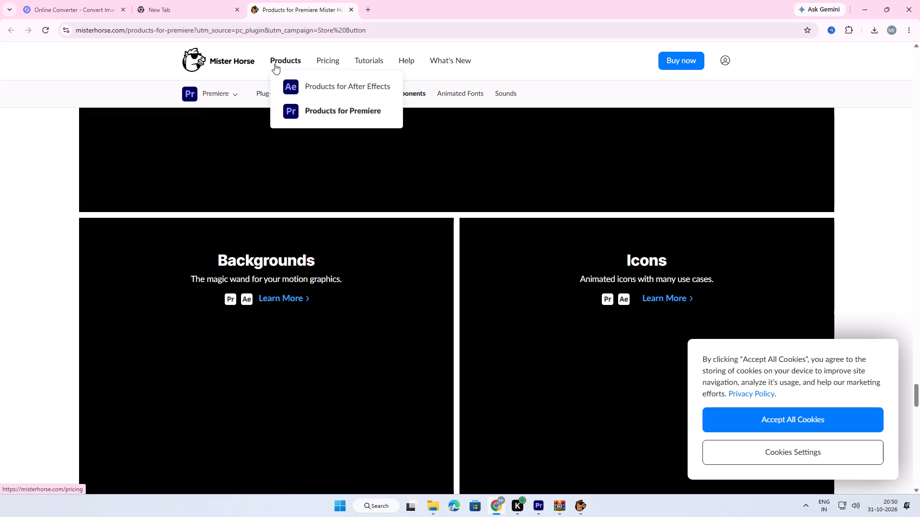
{"action": "scroll", "coordinate": [556, 182], "scroll_direction": "up", "scroll_amount": 5}
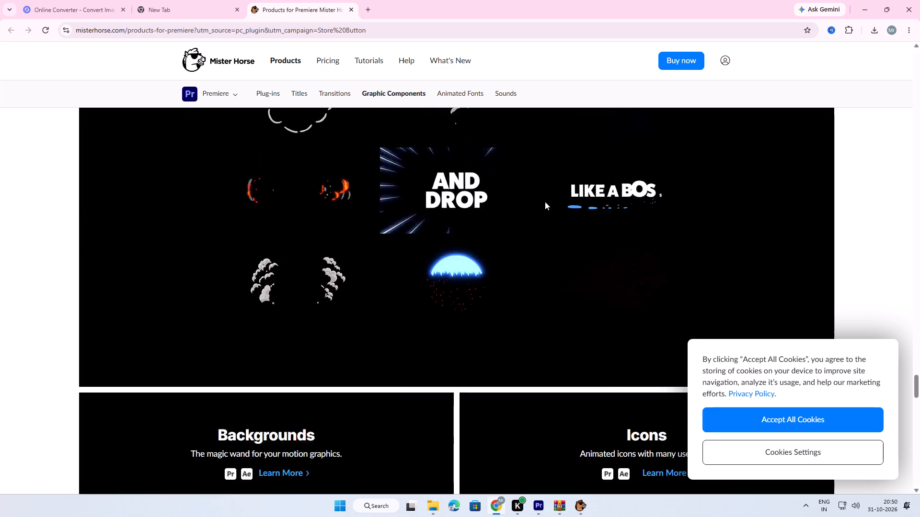
{"action": "scroll", "coordinate": [545, 202], "scroll_direction": "up", "scroll_amount": 4}
{"action": "scroll", "coordinate": [485, 259], "scroll_direction": "up", "scroll_amount": 13}
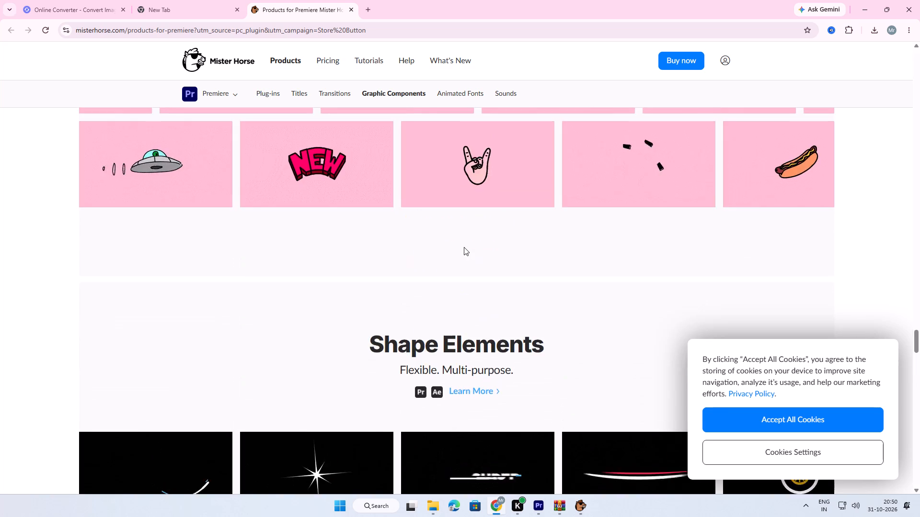
{"action": "scroll", "coordinate": [463, 247], "scroll_direction": "up", "scroll_amount": 3}
{"action": "scroll", "coordinate": [463, 247], "scroll_direction": "down", "scroll_amount": 4}
{"action": "scroll", "coordinate": [463, 247], "scroll_direction": "up", "scroll_amount": 12}
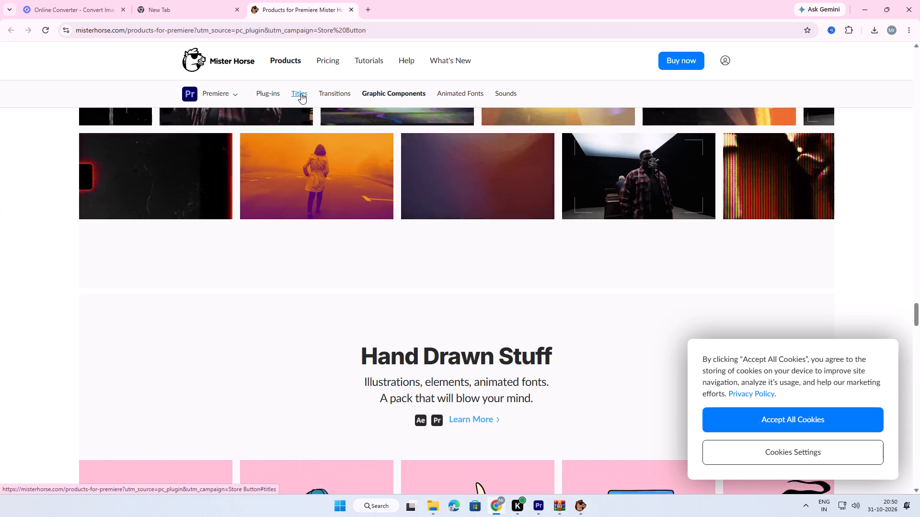
Open the Animation Composer plug-in's details page and examine its text presets, social media, graphic components and own-content sections.
{"action": "left_click", "coordinate": [261, 92]}
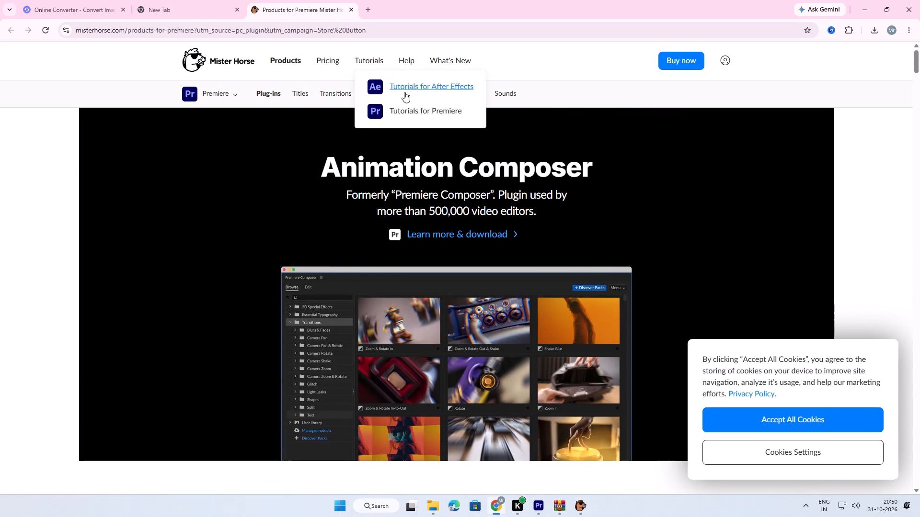
{"action": "scroll", "coordinate": [471, 245], "scroll_direction": "down", "scroll_amount": 1}
{"action": "left_click", "coordinate": [442, 186]}
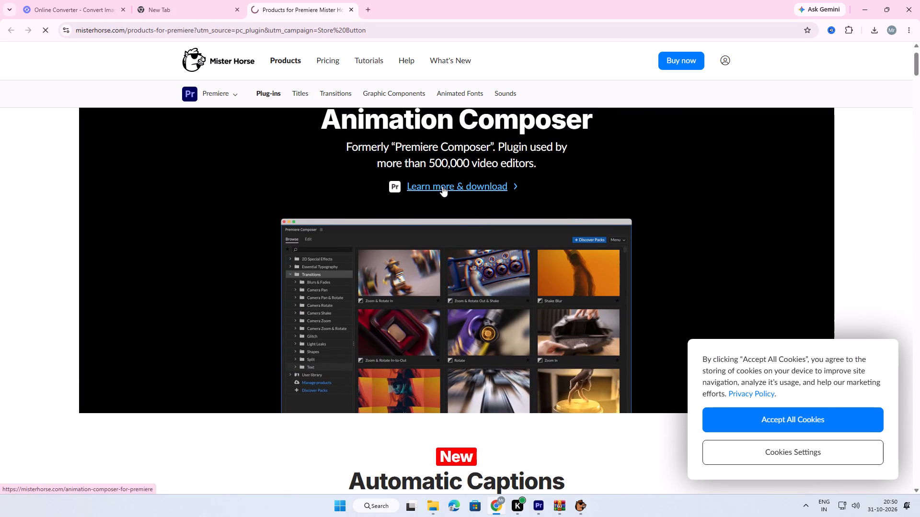
{"action": "scroll", "coordinate": [472, 267], "scroll_direction": "down", "scroll_amount": 13}
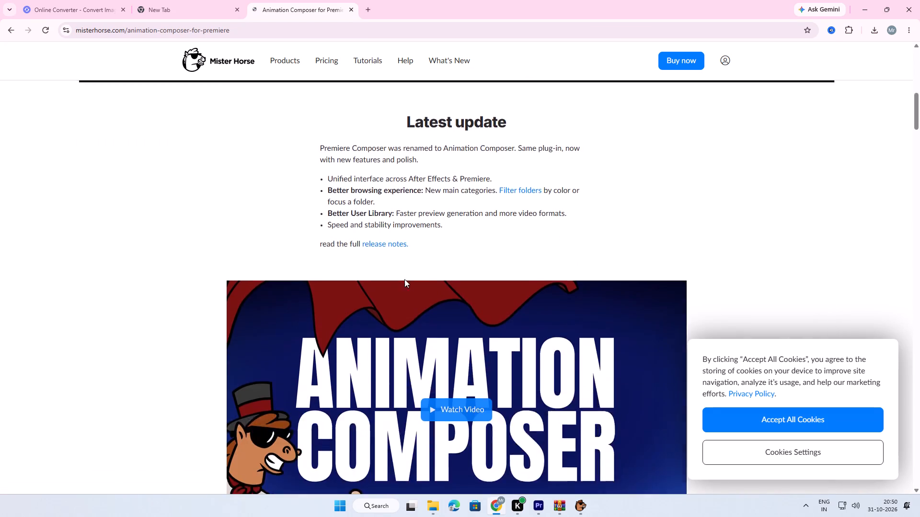
{"action": "scroll", "coordinate": [404, 279], "scroll_direction": "down", "scroll_amount": 15}
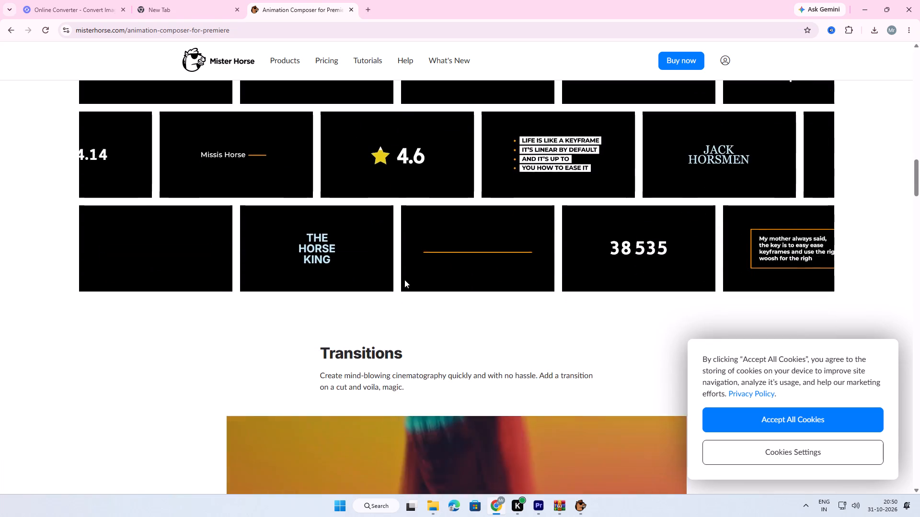
{"action": "scroll", "coordinate": [404, 280], "scroll_direction": "up", "scroll_amount": 3}
{"action": "scroll", "coordinate": [404, 280], "scroll_direction": "down", "scroll_amount": 14}
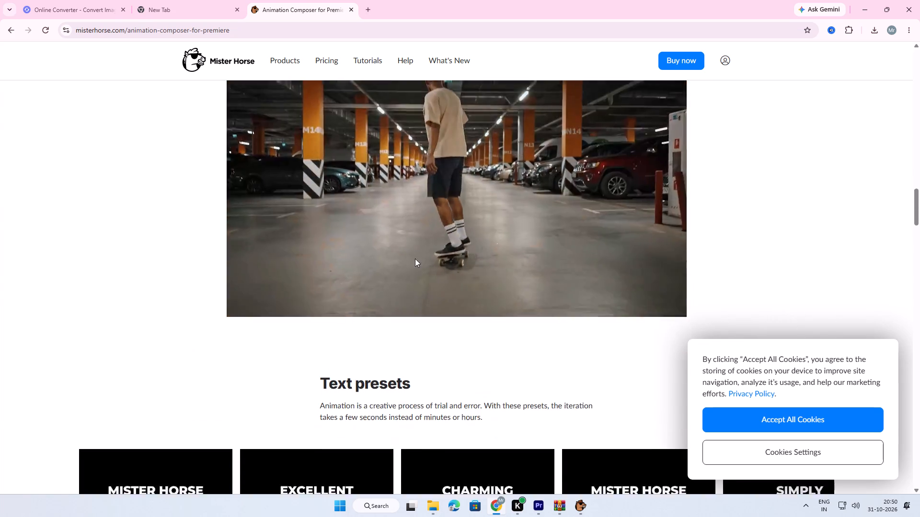
{"action": "scroll", "coordinate": [424, 244], "scroll_direction": "down", "scroll_amount": 2}
{"action": "scroll", "coordinate": [496, 184], "scroll_direction": "down", "scroll_amount": 2}
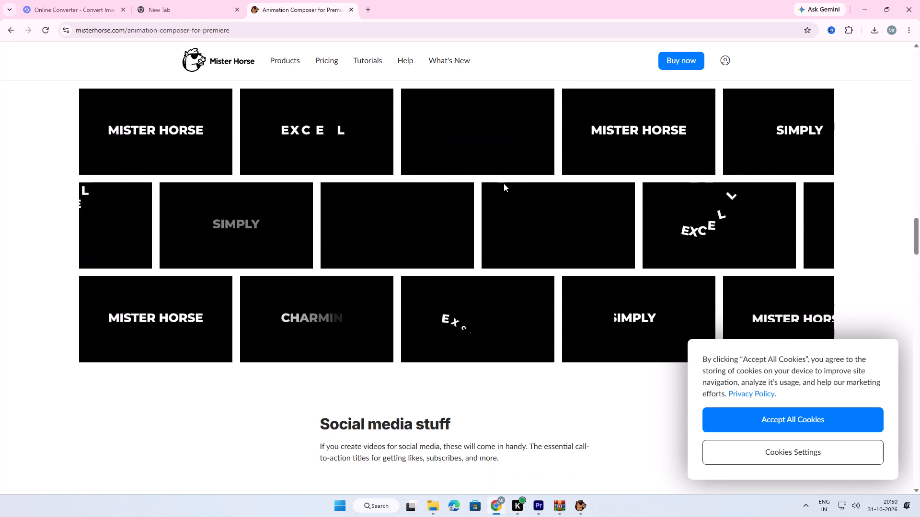
{"action": "scroll", "coordinate": [489, 176], "scroll_direction": "down", "scroll_amount": 3}
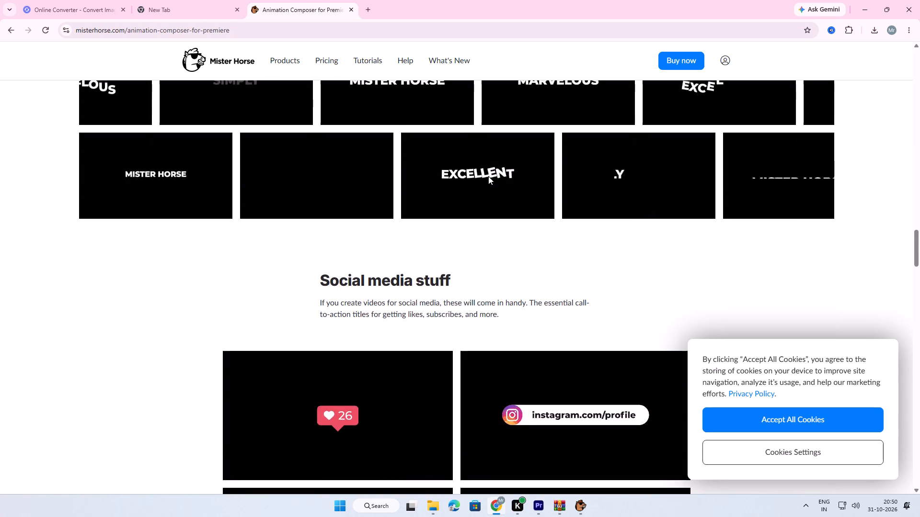
{"action": "scroll", "coordinate": [488, 176], "scroll_direction": "down", "scroll_amount": 7}
{"action": "scroll", "coordinate": [477, 209], "scroll_direction": "up", "scroll_amount": 2}
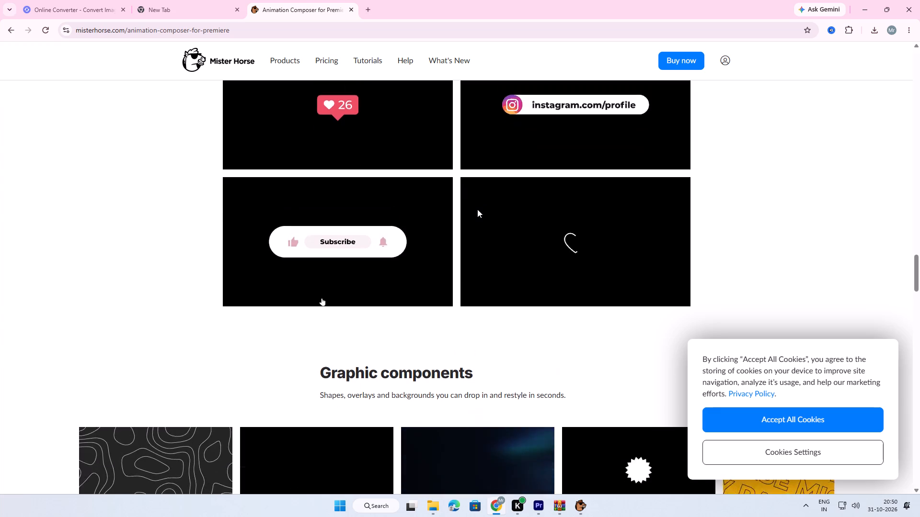
{"action": "scroll", "coordinate": [478, 216], "scroll_direction": "down", "scroll_amount": 4}
{"action": "scroll", "coordinate": [468, 255], "scroll_direction": "down", "scroll_amount": 2}
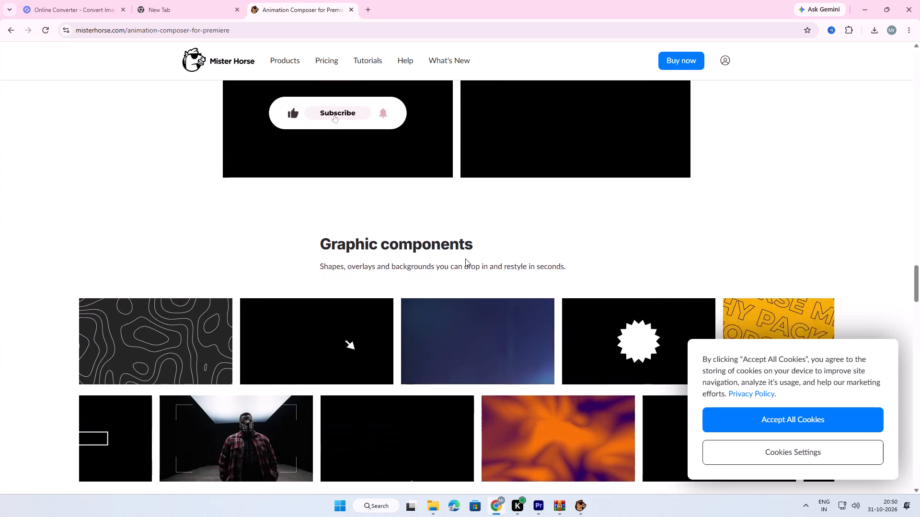
{"action": "scroll", "coordinate": [438, 296], "scroll_direction": "up", "scroll_amount": 12}
{"action": "scroll", "coordinate": [448, 280], "scroll_direction": "down", "scroll_amount": 1}
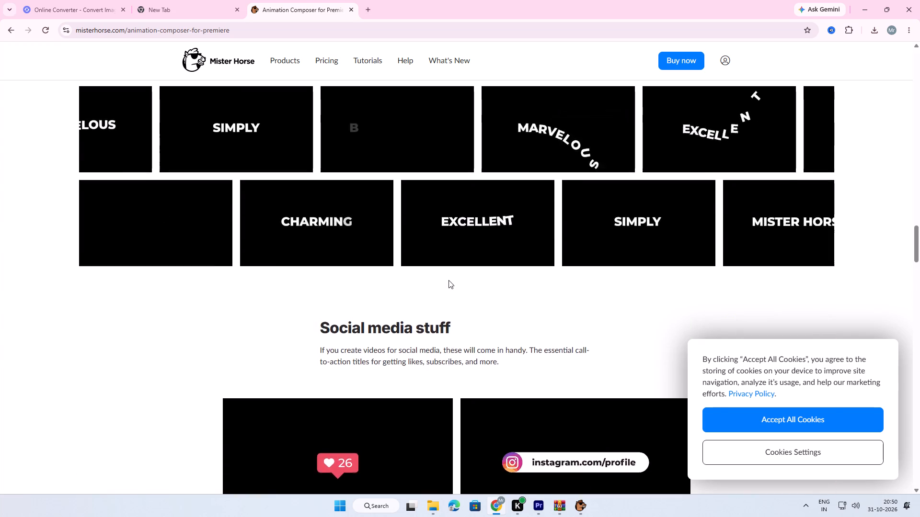
{"action": "scroll", "coordinate": [448, 280], "scroll_direction": "down", "scroll_amount": 20}
{"action": "scroll", "coordinate": [448, 280], "scroll_direction": "down", "scroll_amount": 3}
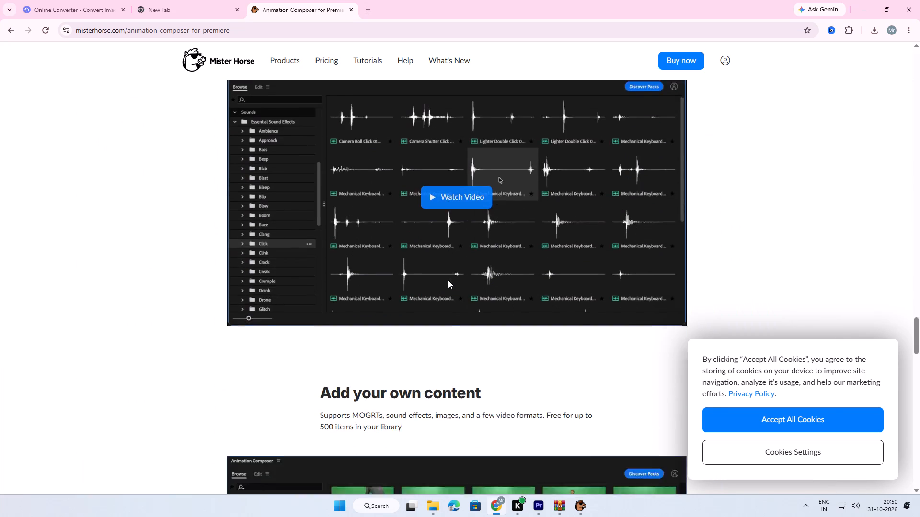
{"action": "scroll", "coordinate": [448, 280], "scroll_direction": "down", "scroll_amount": 19}
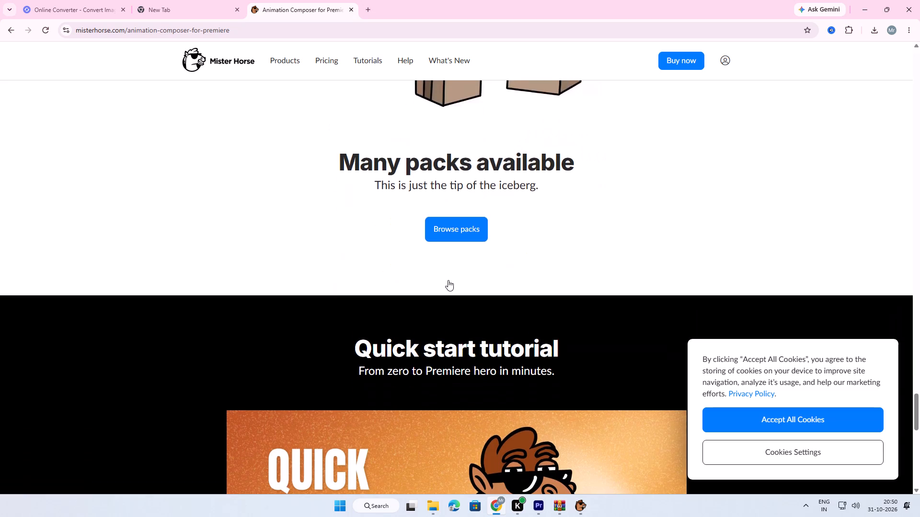
{"action": "scroll", "coordinate": [468, 267], "scroll_direction": "down", "scroll_amount": 1}
Try to browse the available packs from the Animation Composer page and look through the page for the Quick start tutorial section.
{"action": "left_click", "coordinate": [457, 178]}
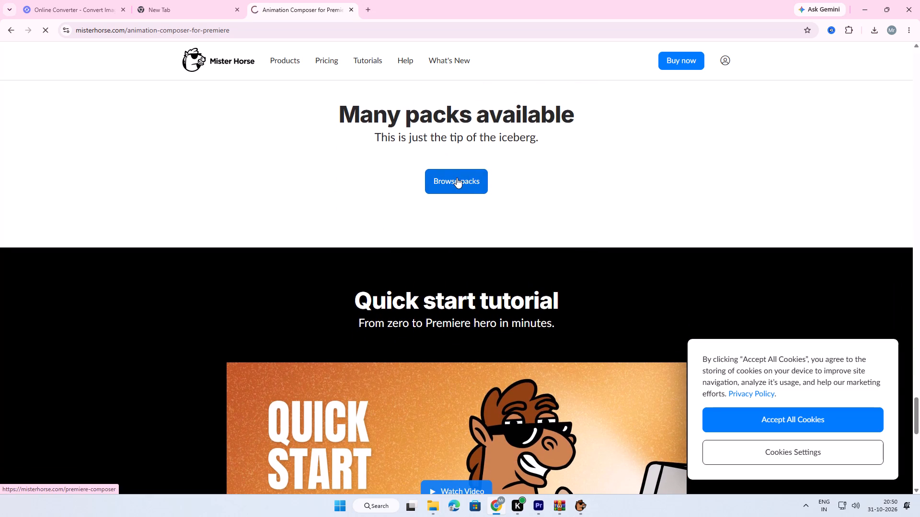
{"action": "scroll", "coordinate": [451, 286], "scroll_direction": "down", "scroll_amount": 1}
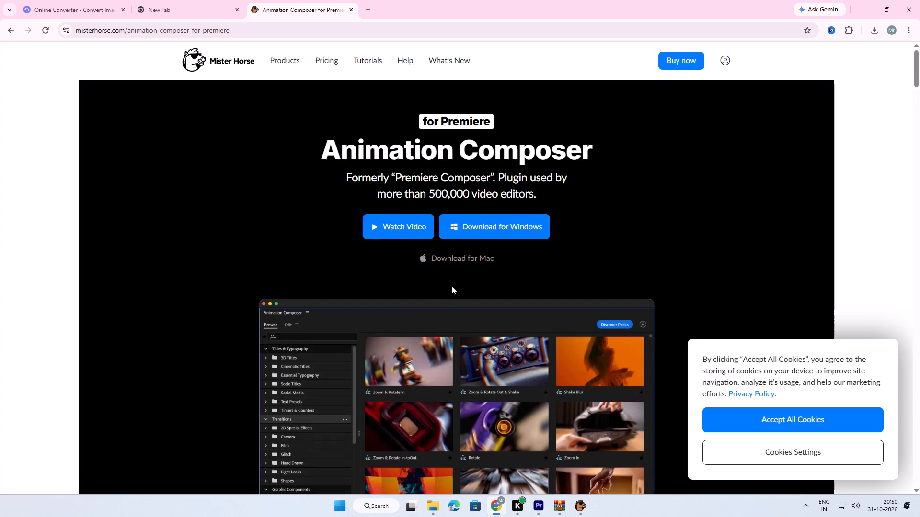
{"action": "scroll", "coordinate": [451, 286], "scroll_direction": "down", "scroll_amount": 3}
{"action": "left_click_drag", "start_coordinate": [919, 114], "coordinate": [919, 313]}
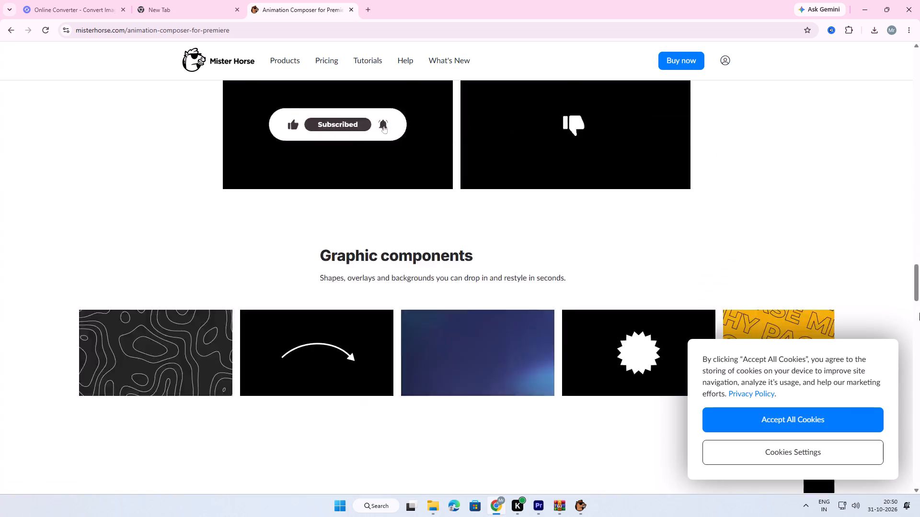
{"action": "left_click_drag", "start_coordinate": [919, 313], "coordinate": [919, 347]}
{"action": "scroll", "coordinate": [414, 295], "scroll_direction": "down", "scroll_amount": 9}
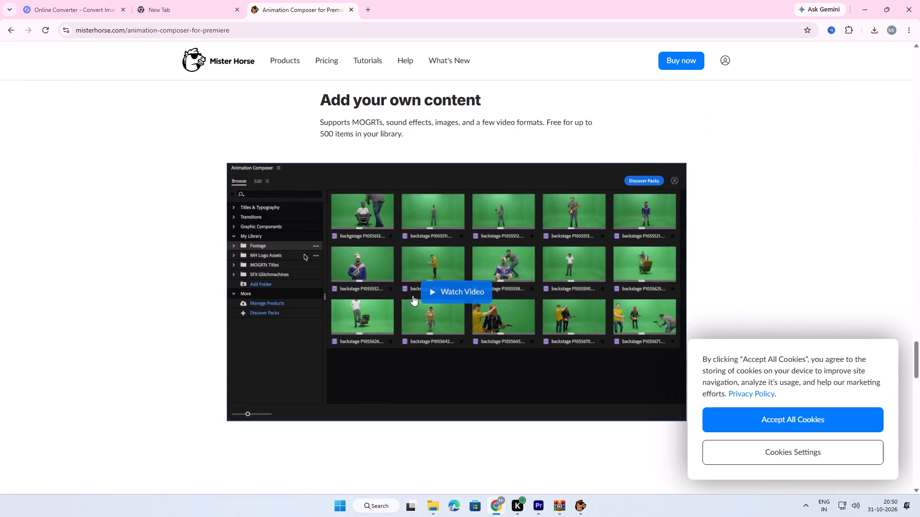
{"action": "scroll", "coordinate": [413, 295], "scroll_direction": "down", "scroll_amount": 19}
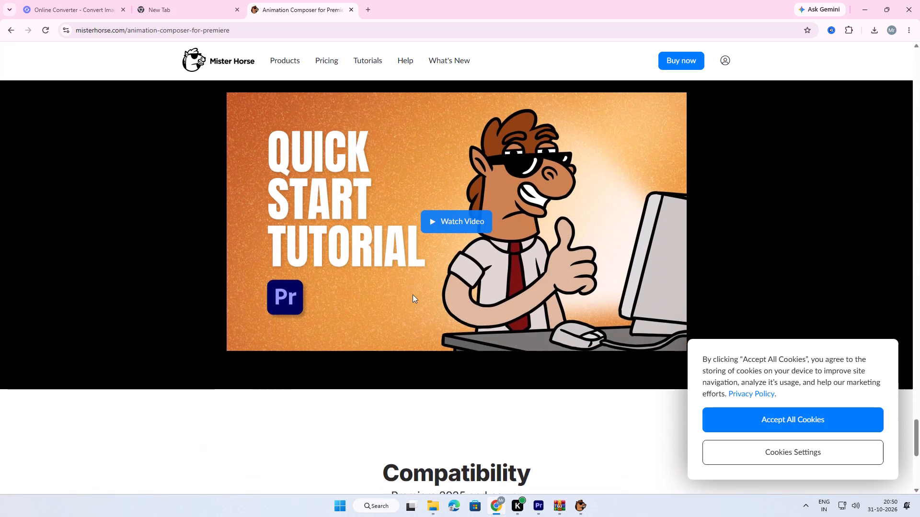
{"action": "scroll", "coordinate": [415, 253], "scroll_direction": "down", "scroll_amount": 4}
{"action": "scroll", "coordinate": [415, 253], "scroll_direction": "up", "scroll_amount": 4}
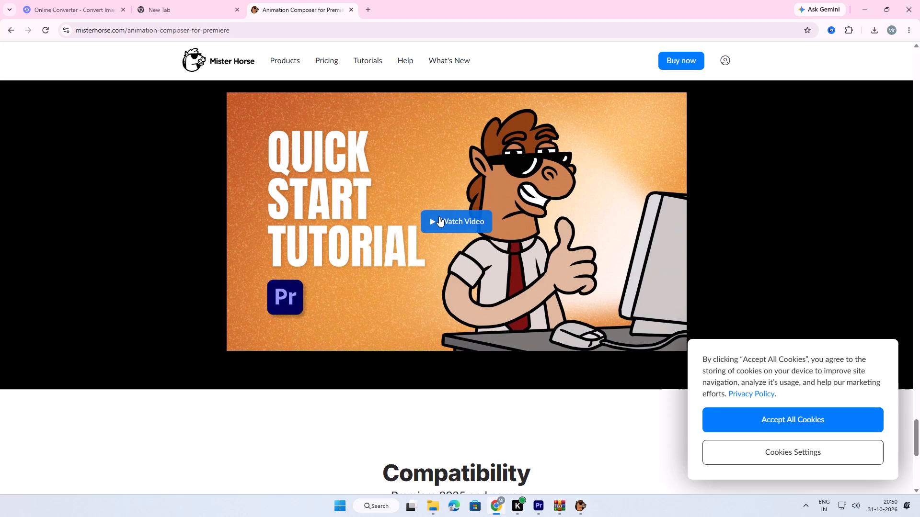
Play the Quick start tutorial video and skim its chapters on transitions, text presets and customizing titles.
{"action": "left_click", "coordinate": [435, 228]}
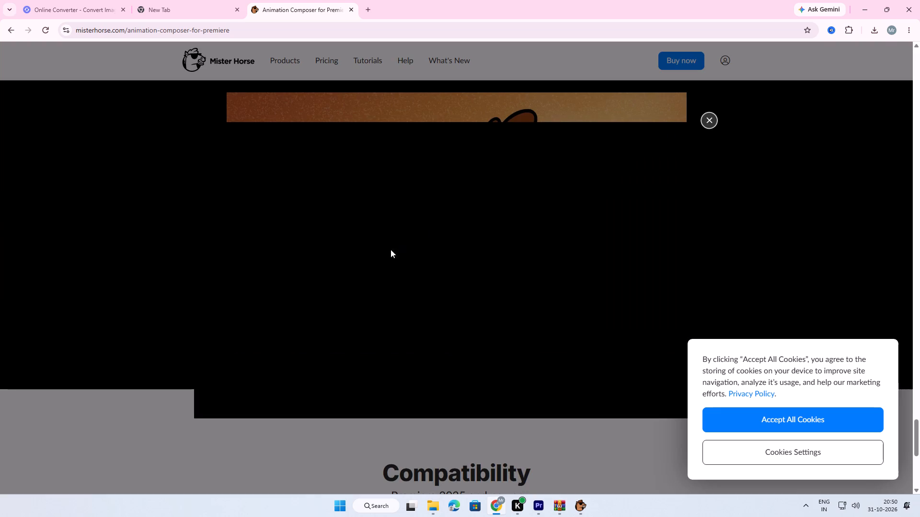
{"action": "left_click", "coordinate": [312, 382]}
{"action": "left_click", "coordinate": [337, 380]}
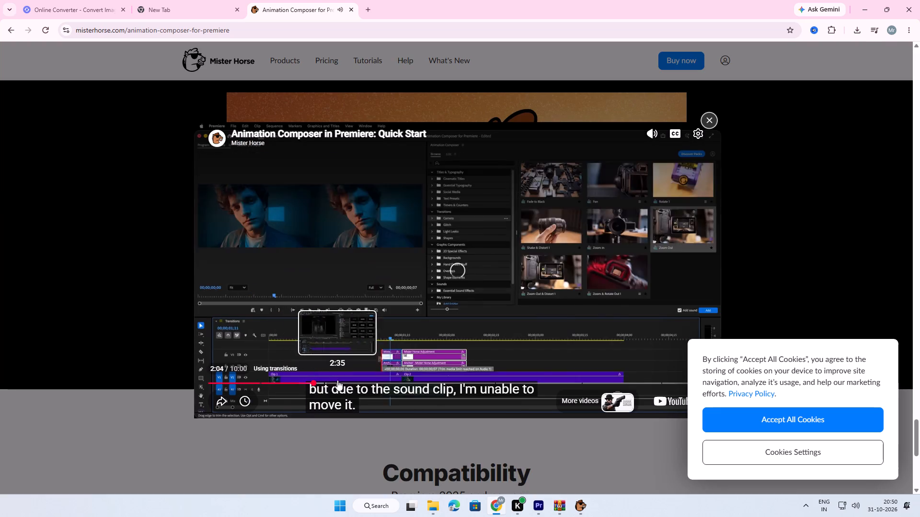
{"action": "left_click", "coordinate": [373, 381]}
{"action": "left_click", "coordinate": [411, 382]}
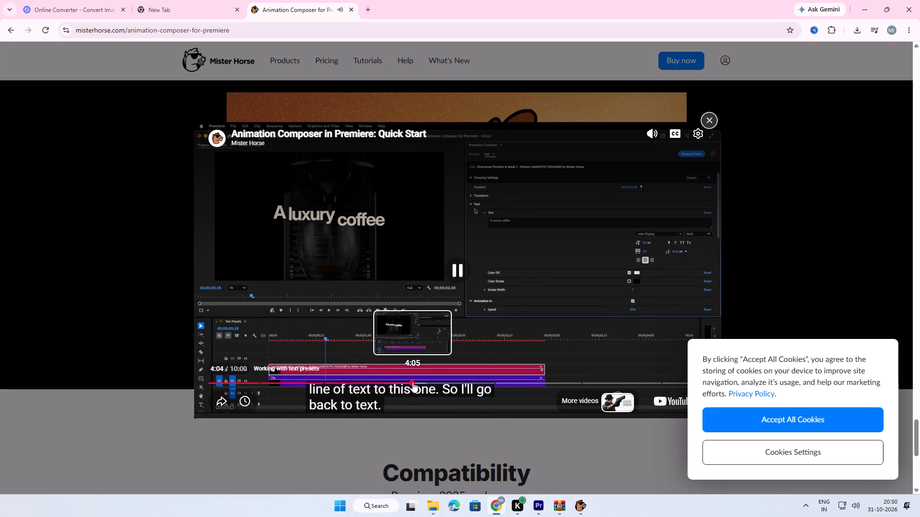
{"action": "left_click", "coordinate": [402, 380]}
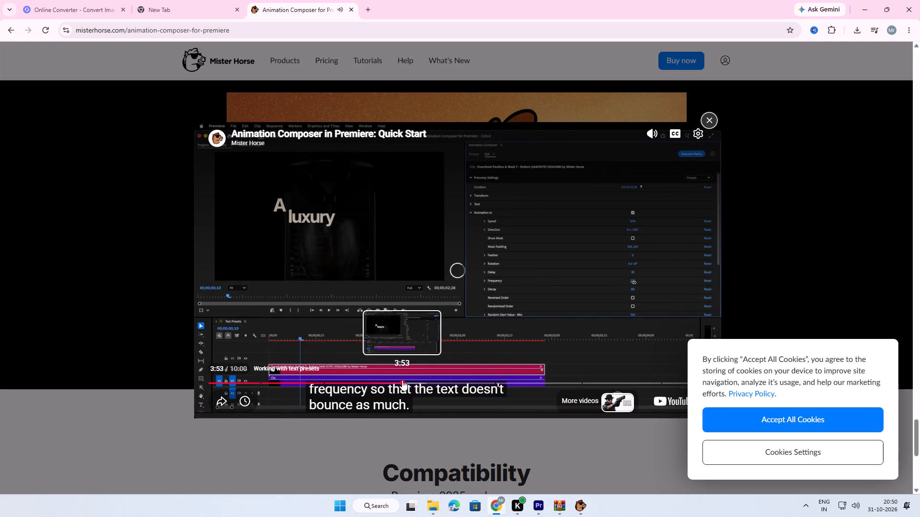
{"action": "left_click", "coordinate": [422, 382]}
{"action": "left_click", "coordinate": [448, 385]}
{"action": "left_click", "coordinate": [473, 382]}
{"action": "left_click", "coordinate": [500, 381]}
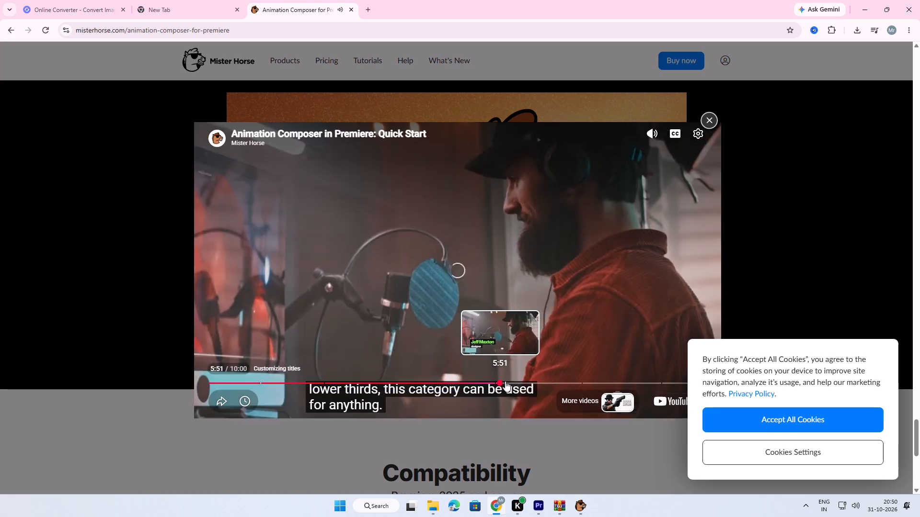
{"action": "left_click", "coordinate": [523, 381]}
{"action": "left_click", "coordinate": [547, 380]}
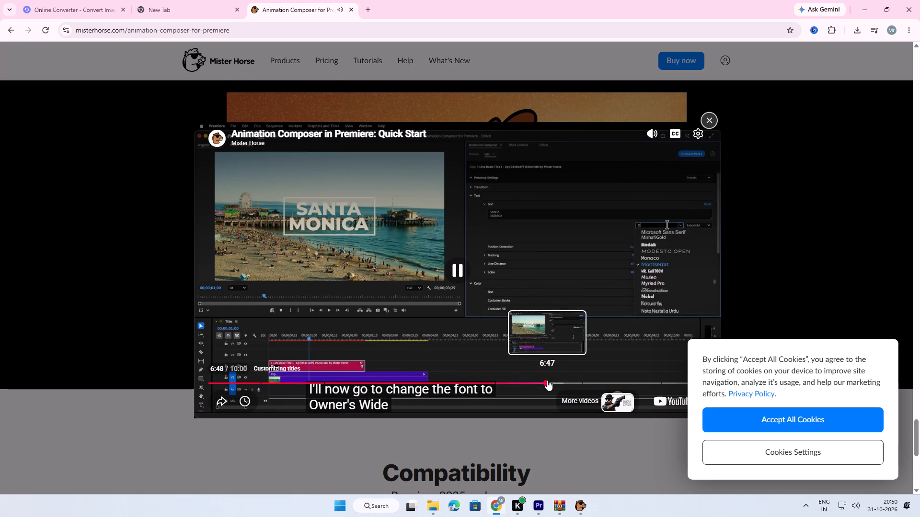
Skim the rest of the Quick Start video, covering managing sound assets and using the user library.
{"action": "left_click", "coordinate": [563, 380]}
{"action": "left_click", "coordinate": [584, 380]}
{"action": "left_click", "coordinate": [599, 379]}
{"action": "left_click", "coordinate": [617, 380]}
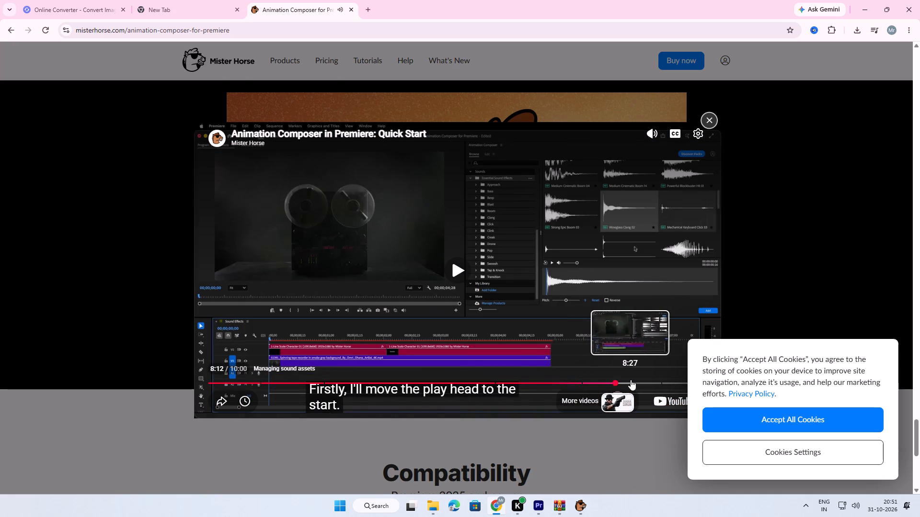
{"action": "left_click", "coordinate": [631, 380]}
{"action": "left_click", "coordinate": [646, 380]}
{"action": "left_click", "coordinate": [658, 380]}
{"action": "left_click", "coordinate": [665, 378]}
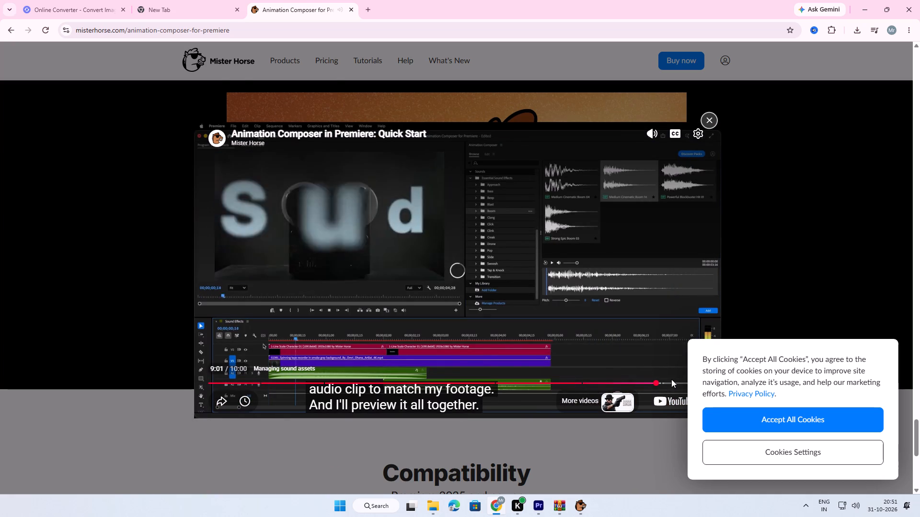
{"action": "left_click", "coordinate": [671, 379]}
{"action": "left_click", "coordinate": [677, 382]}
{"action": "left_click", "coordinate": [687, 382]}
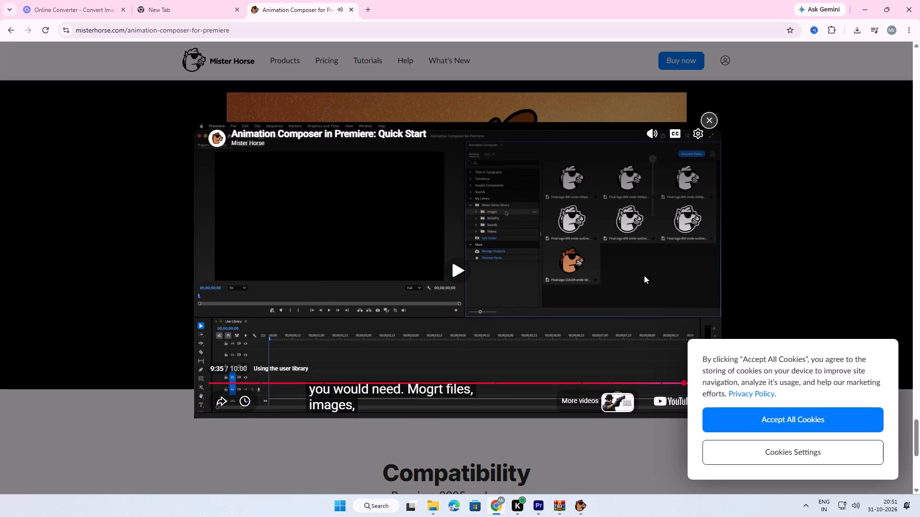
{"action": "left_click", "coordinate": [577, 278]}
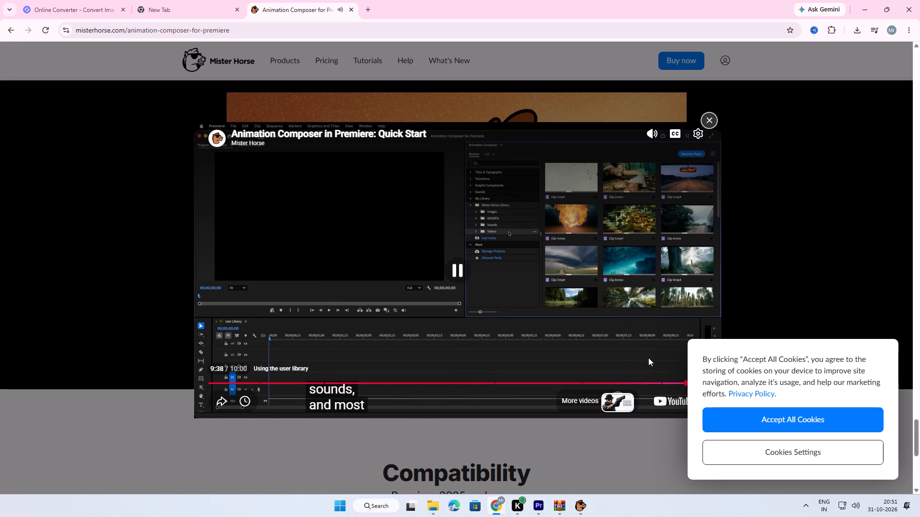
Save the website's cookie settings with analytics and marketing cookies switched off.
{"action": "left_click_drag", "start_coordinate": [756, 347], "coordinate": [818, 375]}
{"action": "left_click", "coordinate": [794, 346]}
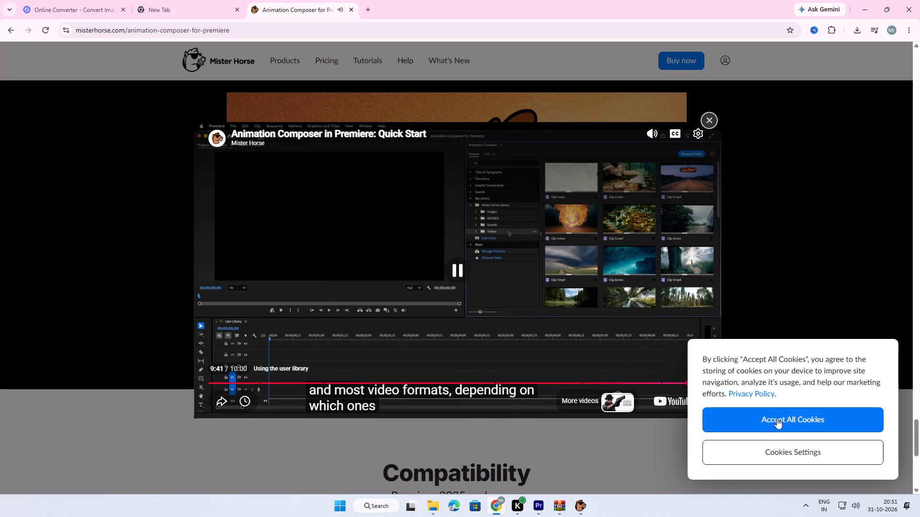
{"action": "left_click", "coordinate": [787, 449]}
{"action": "left_click", "coordinate": [551, 90]}
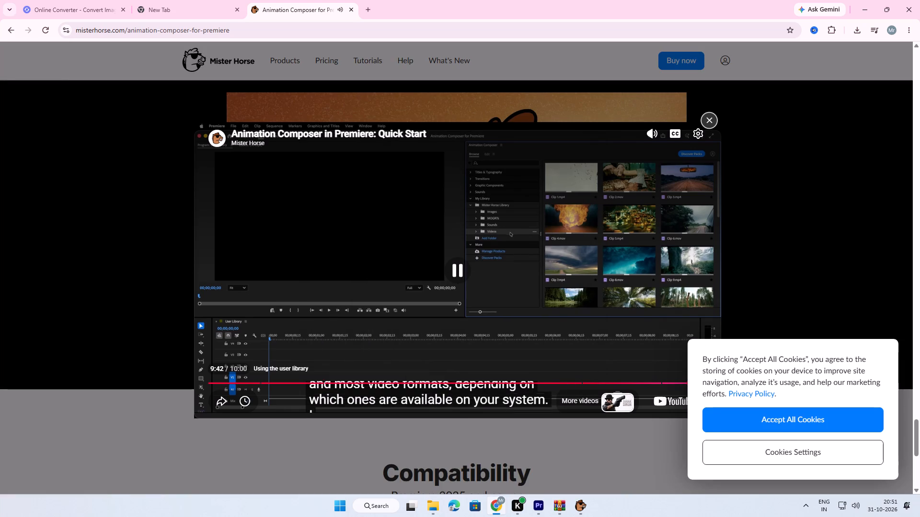
{"action": "left_click", "coordinate": [791, 455]}
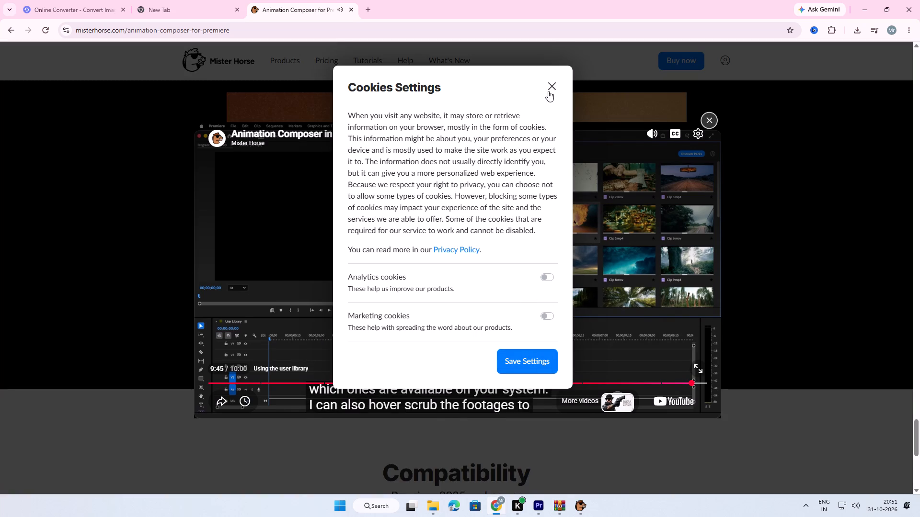
{"action": "left_click", "coordinate": [512, 360]}
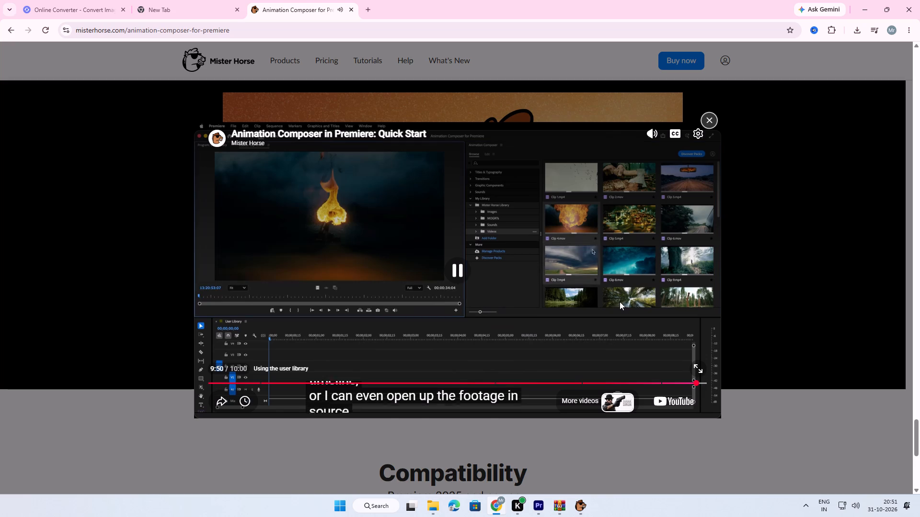
Rewatch the Using the user library chapter near the end of the Quick Start video and pause playback.
{"action": "left_click", "coordinate": [699, 380]}
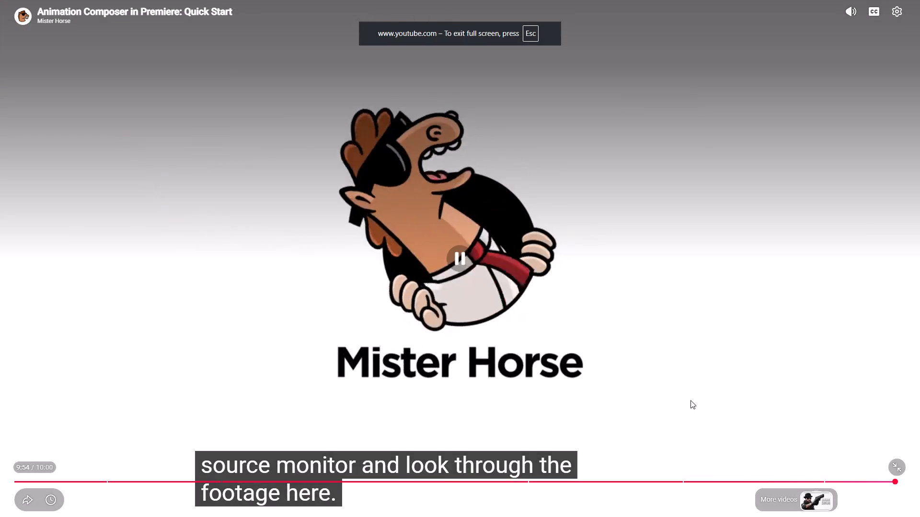
{"action": "key", "text": "f"}
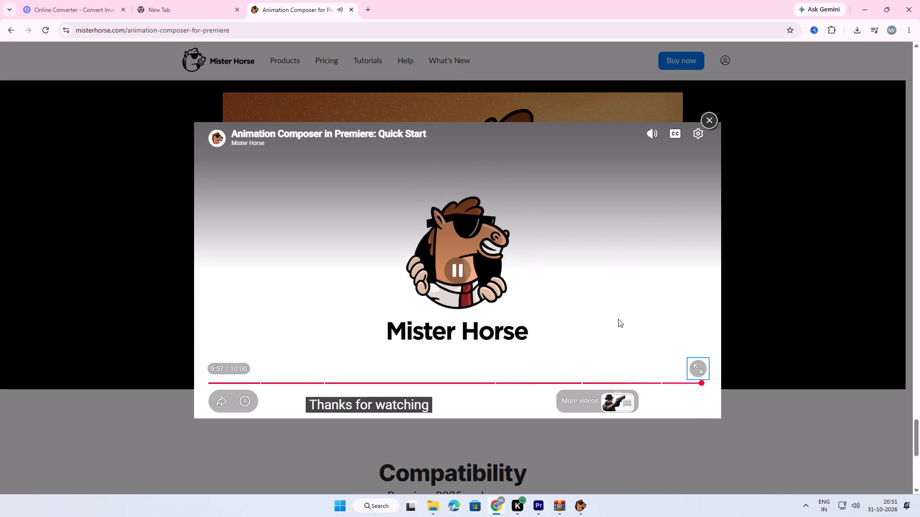
{"action": "left_click", "coordinate": [695, 385]}
{"action": "left_click", "coordinate": [681, 381]}
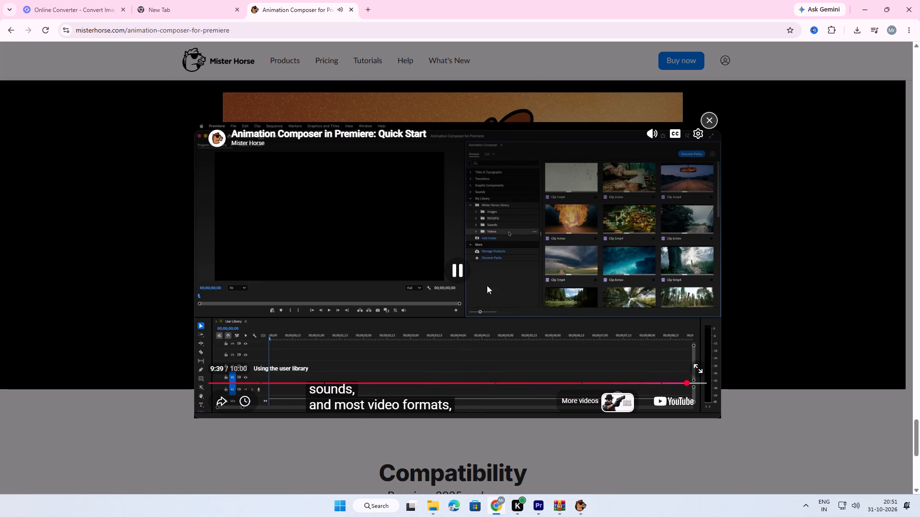
{"action": "left_click", "coordinate": [457, 271]}
Switch to Premiere and look through Animation Composer's Graphic Components, including Shape Elements, Hand Drawn Stuff, Backgrounds and 2D Special Effects.
{"action": "left_click", "coordinate": [540, 507]}
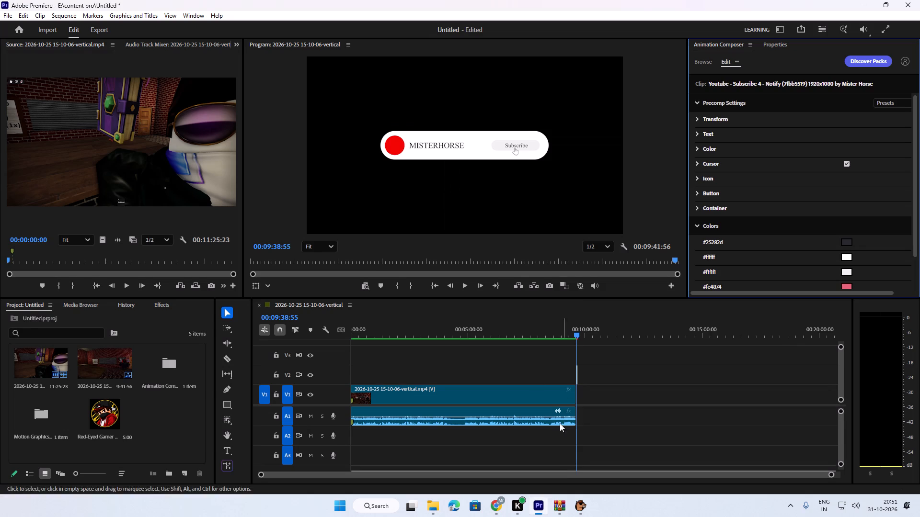
{"action": "left_click", "coordinate": [707, 63]}
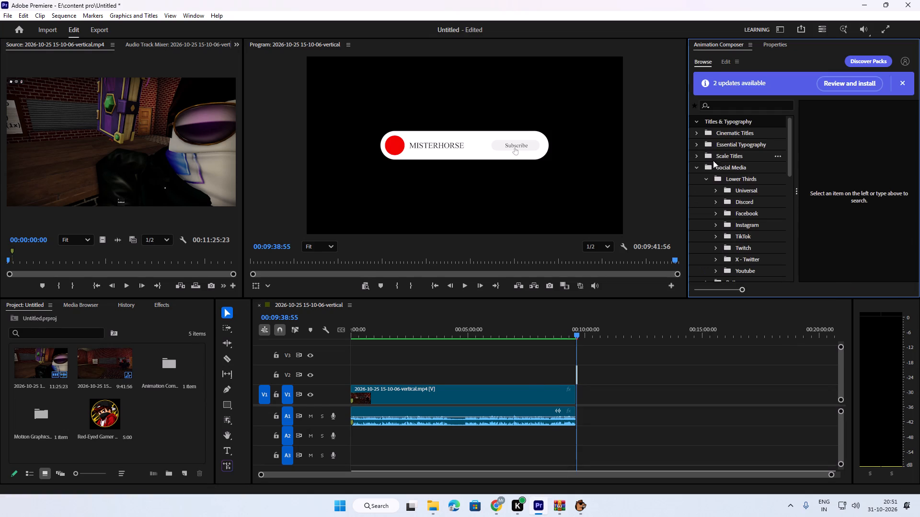
{"action": "left_click", "coordinate": [699, 168]}
{"action": "scroll", "coordinate": [707, 225], "scroll_direction": "down", "scroll_amount": 1}
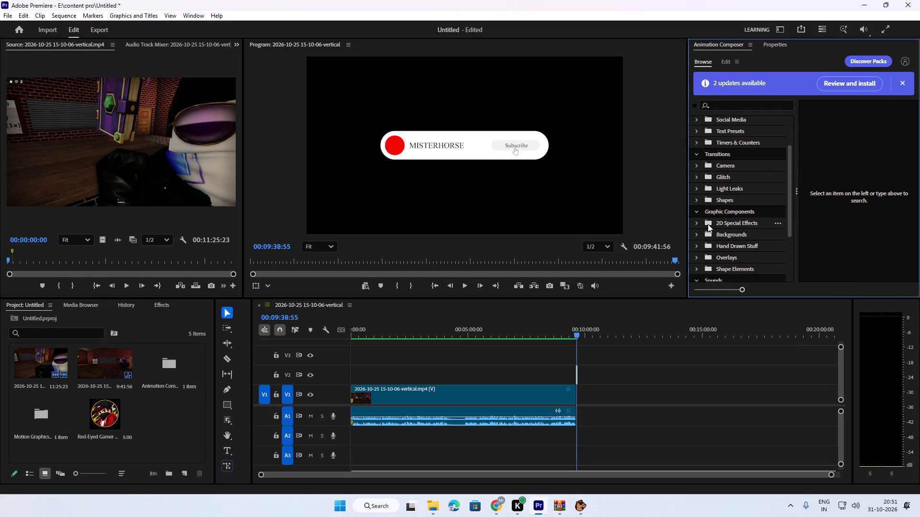
{"action": "scroll", "coordinate": [717, 224], "scroll_direction": "down", "scroll_amount": 1}
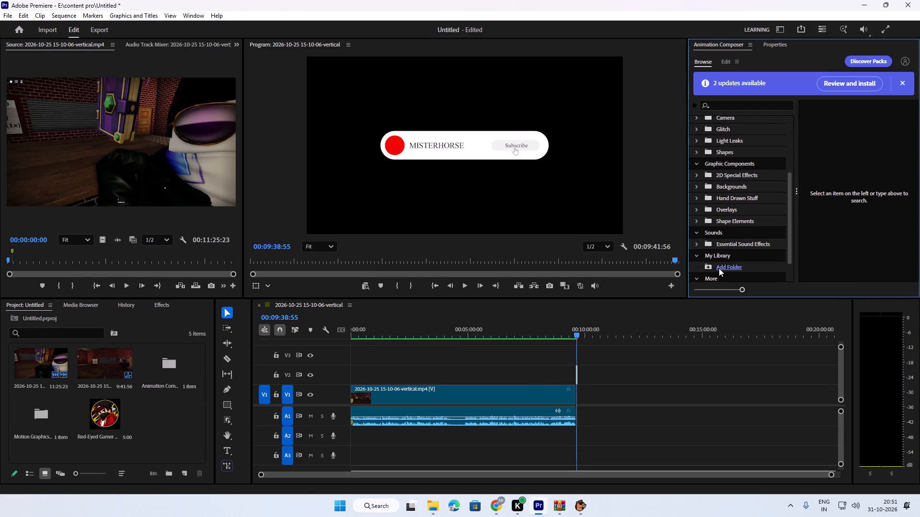
{"action": "left_click", "coordinate": [716, 223]}
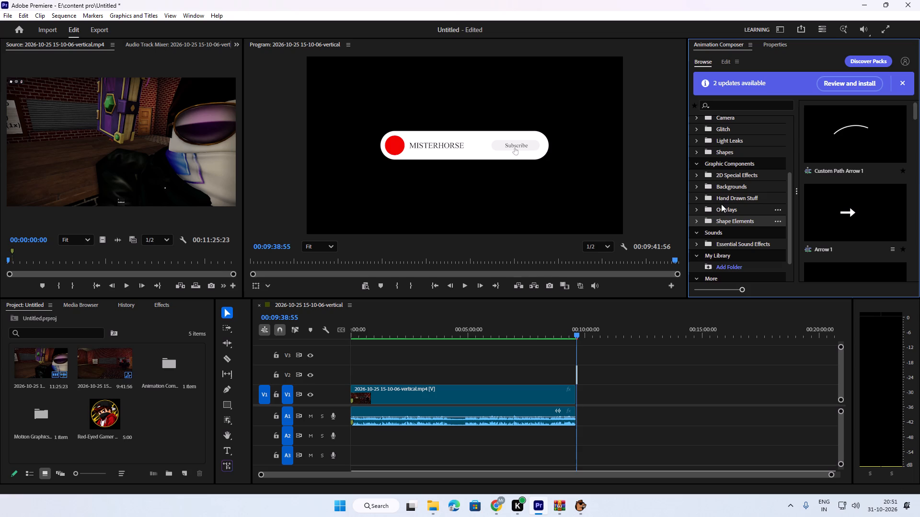
{"action": "left_click", "coordinate": [723, 200]}
{"action": "left_click", "coordinate": [708, 183]}
{"action": "left_click", "coordinate": [705, 176]}
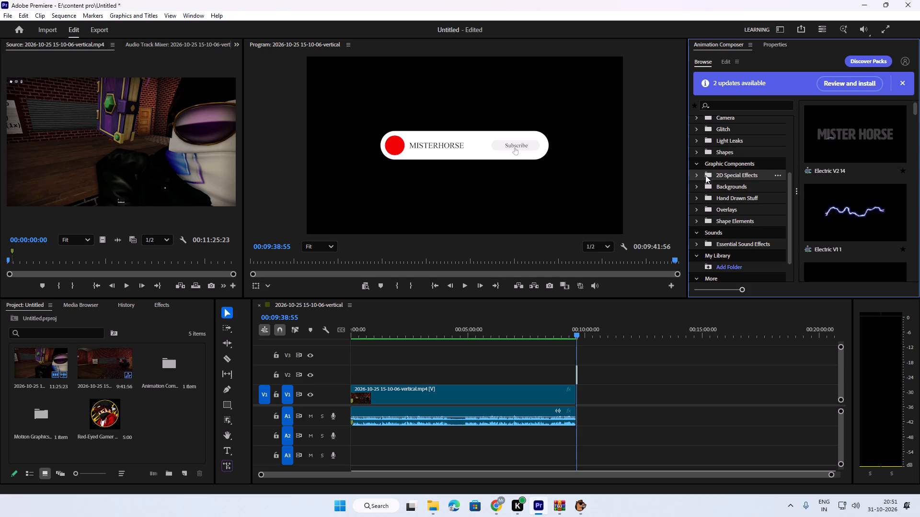
{"action": "scroll", "coordinate": [717, 232], "scroll_direction": "down", "scroll_amount": 2}
Look through Animation Composer's Shape Elements duration folders, the Essential Sound Effects and the My Library section.
{"action": "left_click", "coordinate": [718, 232]}
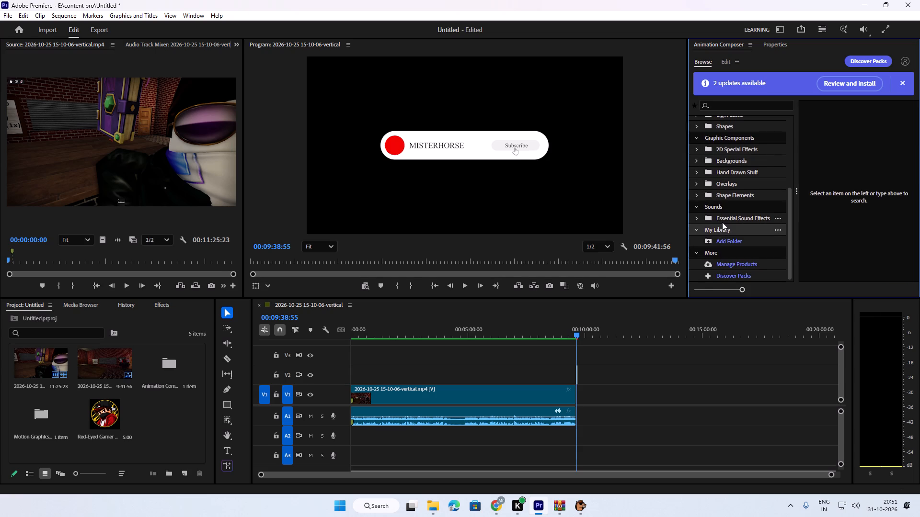
{"action": "left_click", "coordinate": [723, 221]}
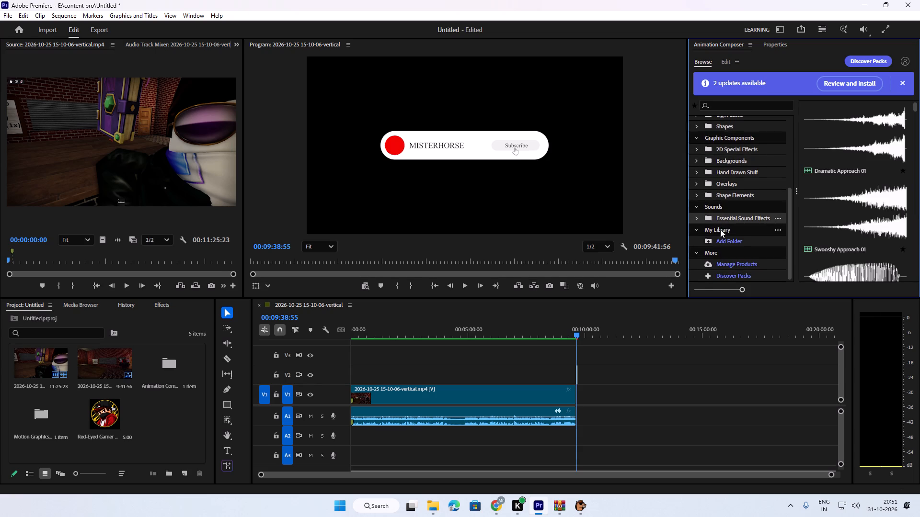
{"action": "left_click", "coordinate": [719, 234]}
{"action": "left_click", "coordinate": [720, 216]}
{"action": "left_click", "coordinate": [719, 209]}
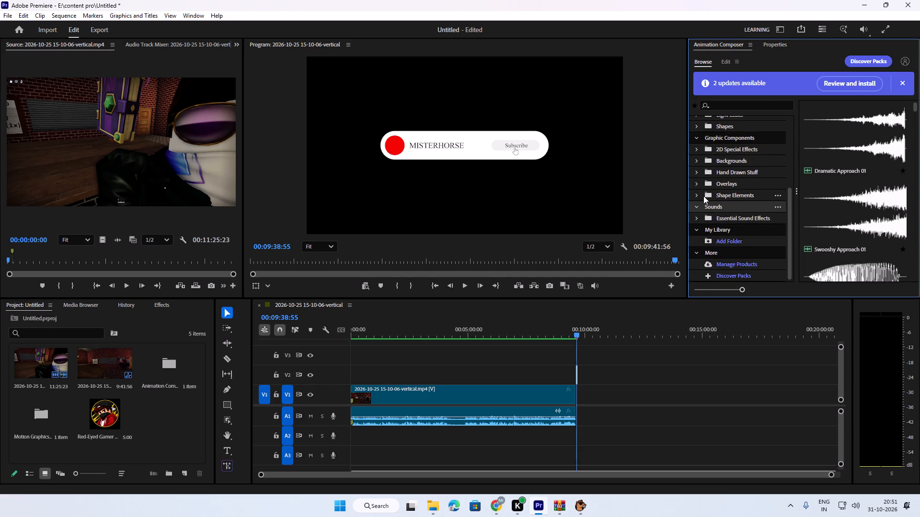
{"action": "left_click", "coordinate": [703, 196]}
{"action": "left_click", "coordinate": [693, 195]}
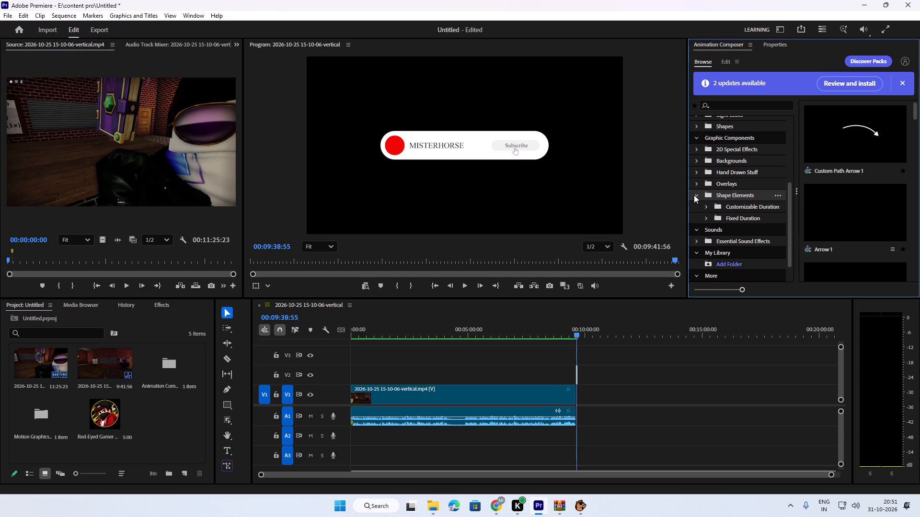
{"action": "left_click", "coordinate": [722, 206]}
{"action": "left_click", "coordinate": [749, 216]}
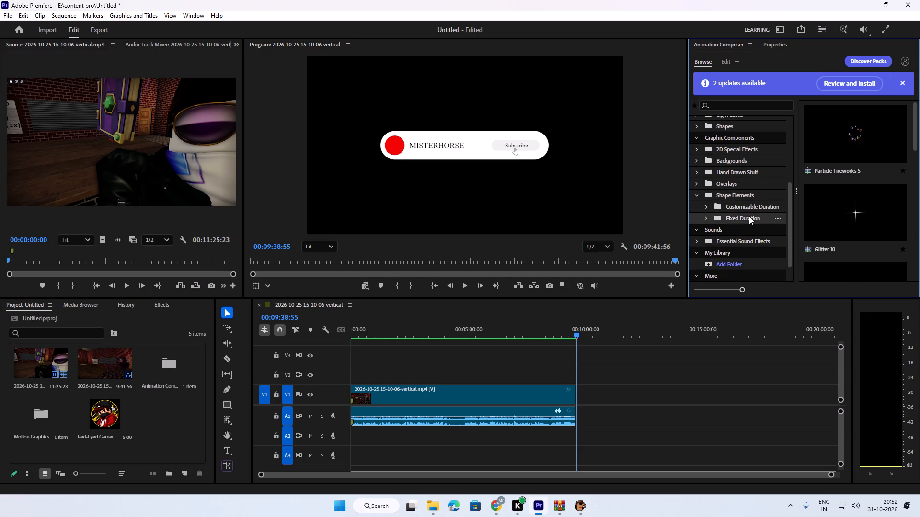
{"action": "scroll", "coordinate": [846, 213], "scroll_direction": "down", "scroll_amount": 10}
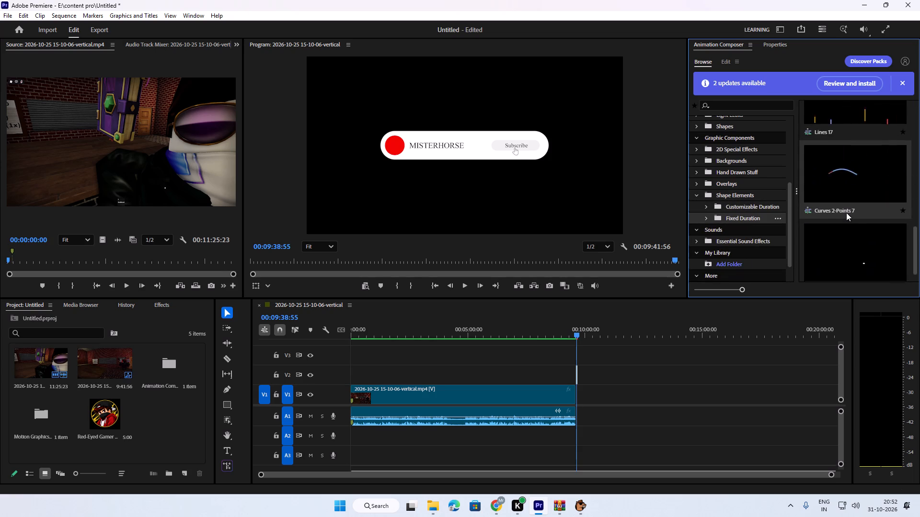
{"action": "scroll", "coordinate": [846, 213], "scroll_direction": "down", "scroll_amount": 4}
{"action": "left_click", "coordinate": [715, 241]}
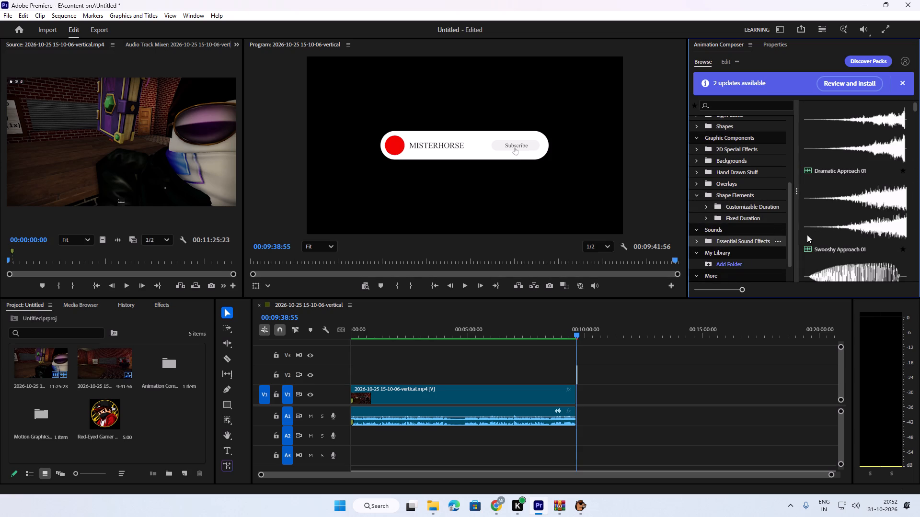
{"action": "left_click", "coordinate": [821, 229]}
{"action": "left_click", "coordinate": [738, 249]}
{"action": "scroll", "coordinate": [728, 254], "scroll_direction": "down", "scroll_amount": 2}
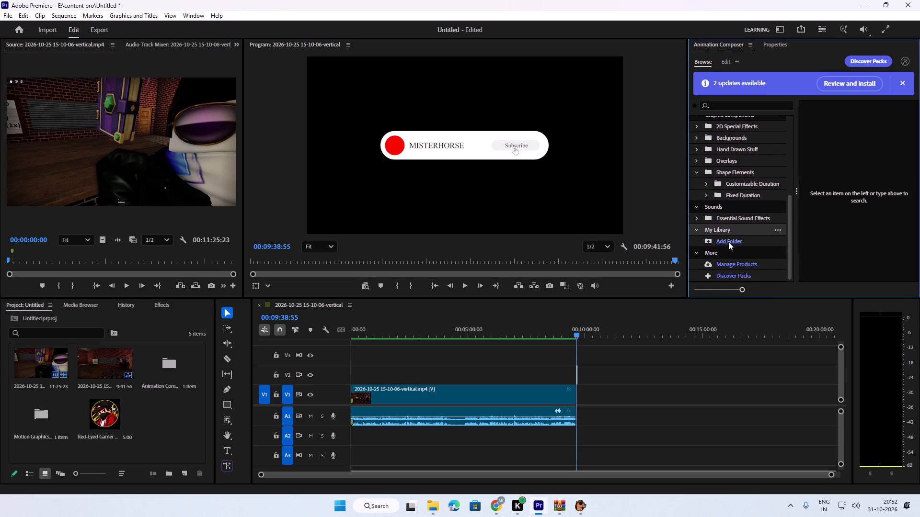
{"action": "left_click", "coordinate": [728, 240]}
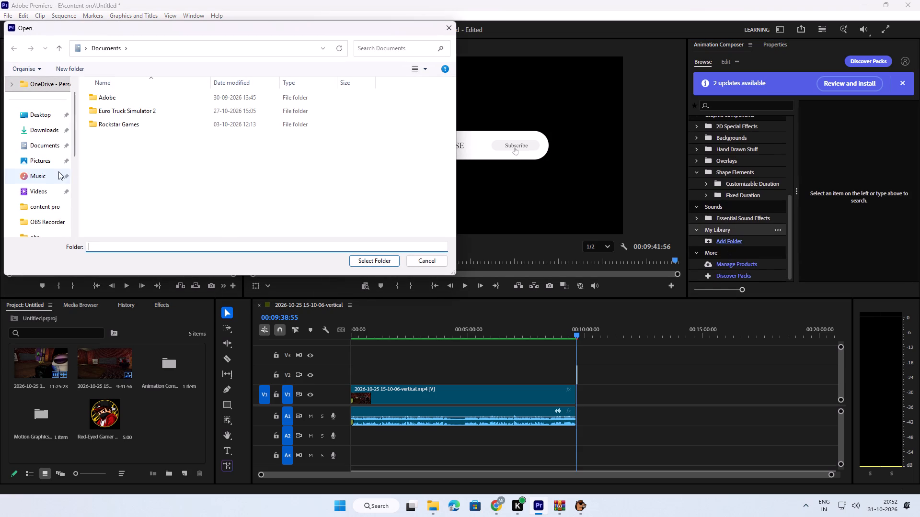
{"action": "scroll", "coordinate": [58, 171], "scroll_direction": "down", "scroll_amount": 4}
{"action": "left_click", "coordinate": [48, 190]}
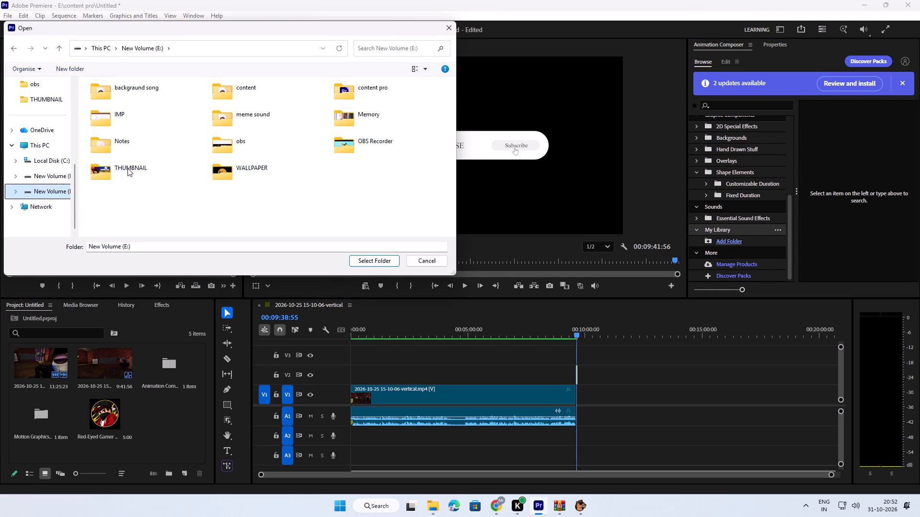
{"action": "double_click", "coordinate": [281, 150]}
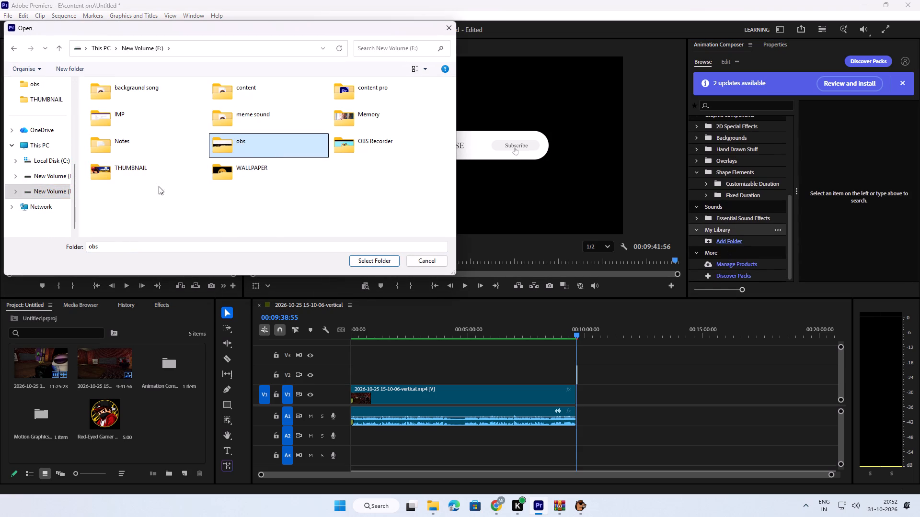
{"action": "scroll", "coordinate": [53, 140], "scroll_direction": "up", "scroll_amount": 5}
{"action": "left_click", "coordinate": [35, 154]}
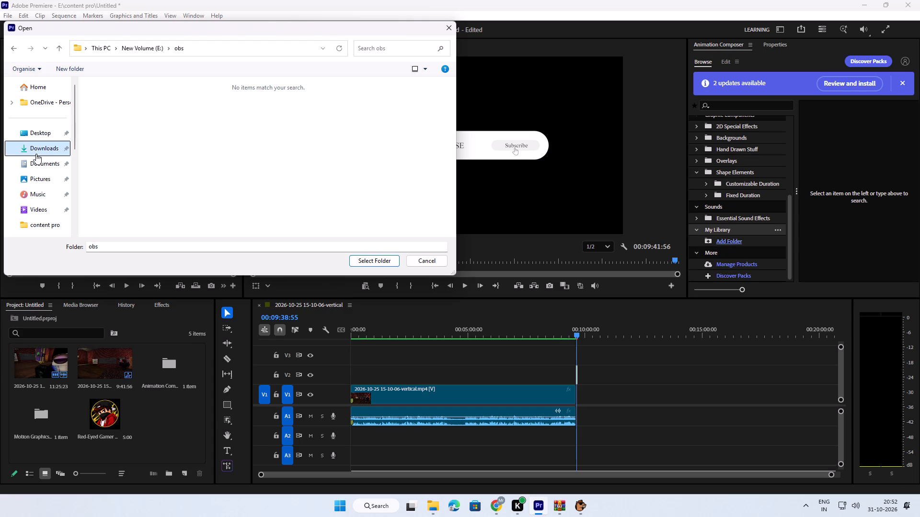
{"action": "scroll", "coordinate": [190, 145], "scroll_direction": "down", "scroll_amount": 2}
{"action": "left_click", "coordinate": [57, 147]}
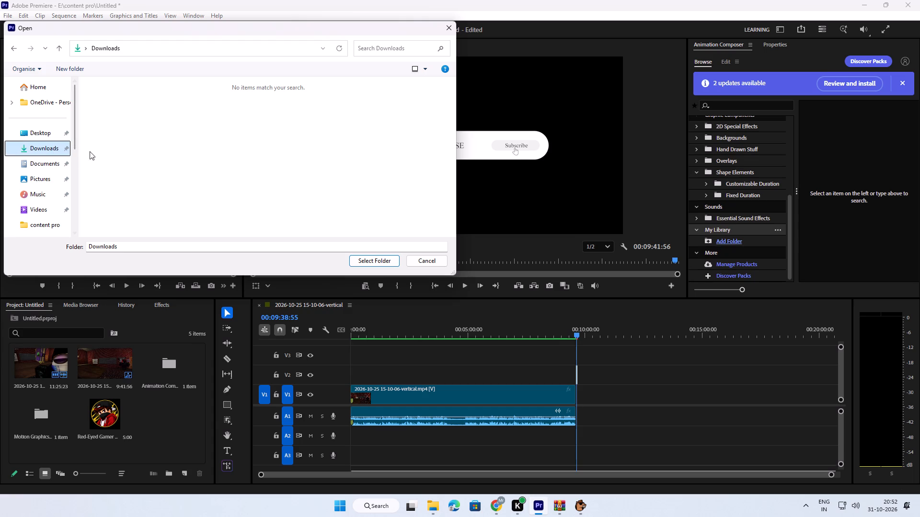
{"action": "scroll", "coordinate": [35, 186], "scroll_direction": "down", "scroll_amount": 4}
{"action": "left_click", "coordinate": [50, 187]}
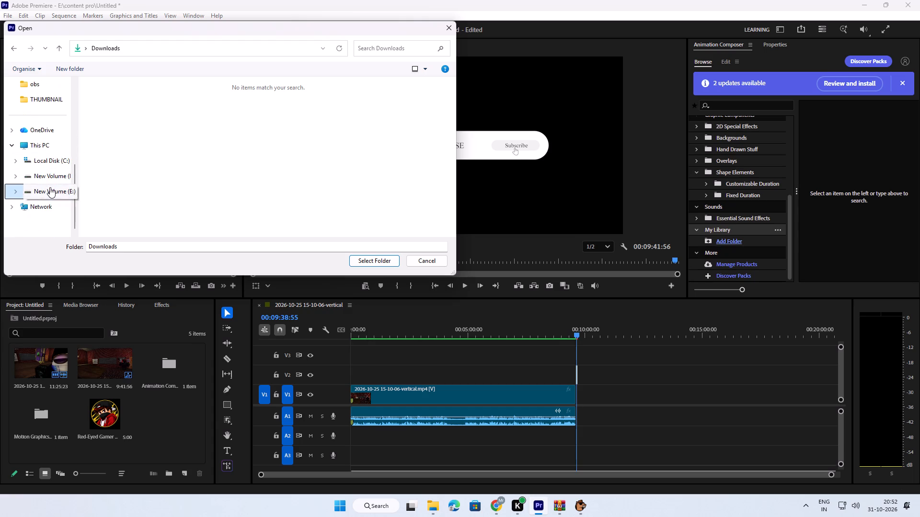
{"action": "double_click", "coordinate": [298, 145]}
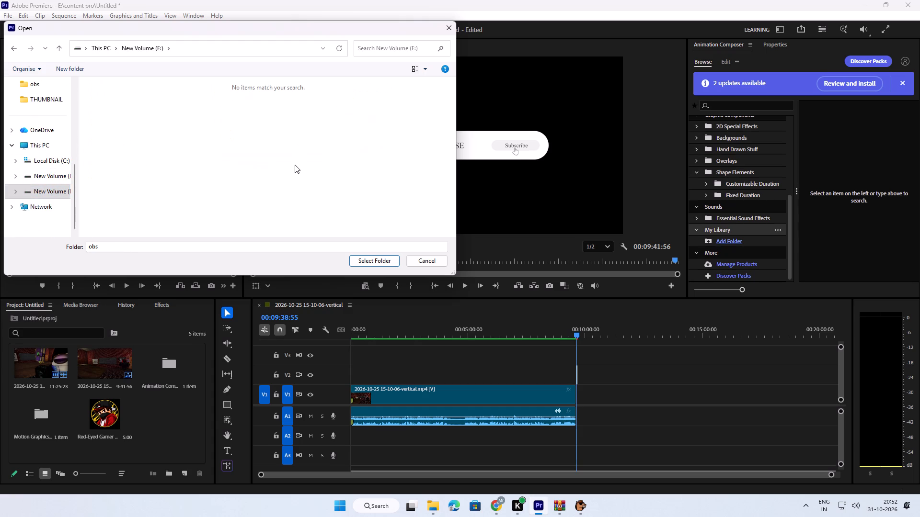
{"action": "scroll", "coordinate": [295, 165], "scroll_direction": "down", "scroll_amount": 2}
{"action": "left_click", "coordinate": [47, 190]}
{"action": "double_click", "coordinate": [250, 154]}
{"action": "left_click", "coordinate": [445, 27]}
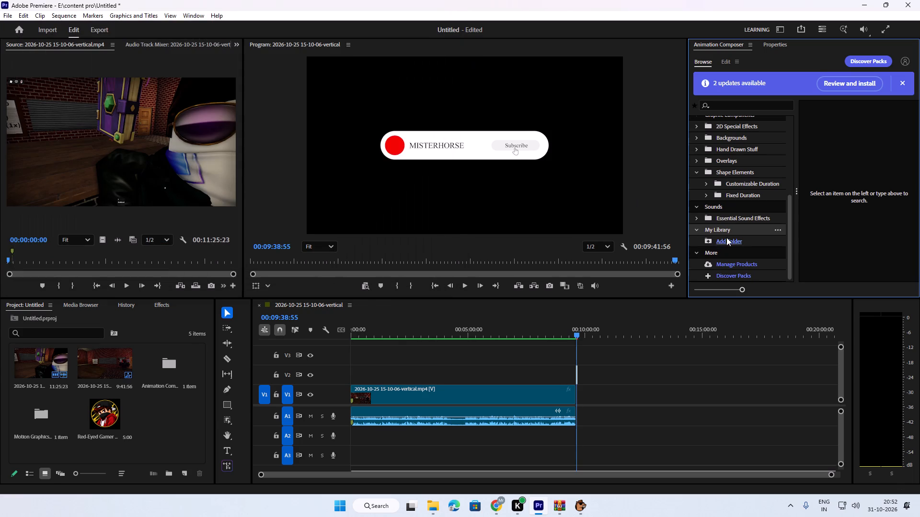
Add the obs folder from drive E: to My Library, storing its previews in the Animation Composer internal cache.
{"action": "left_click", "coordinate": [726, 237]}
{"action": "scroll", "coordinate": [52, 221], "scroll_direction": "down", "scroll_amount": 2}
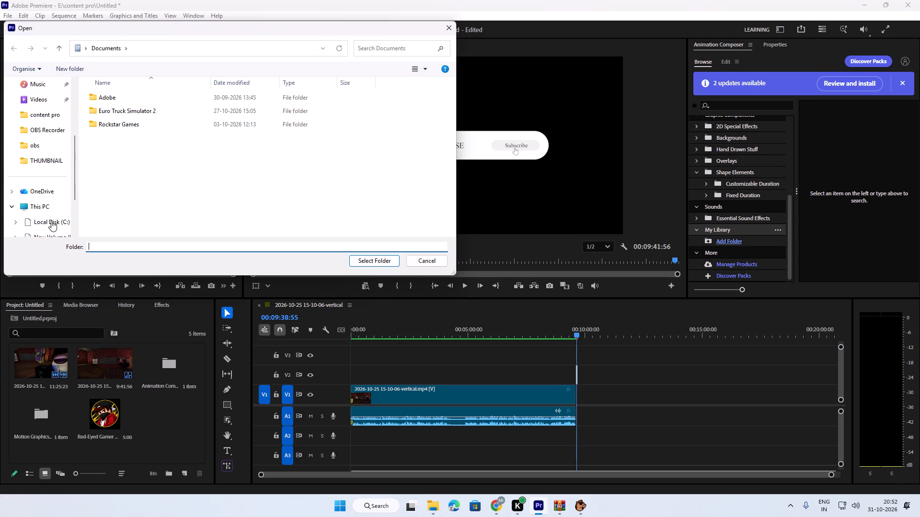
{"action": "left_click", "coordinate": [45, 147]}
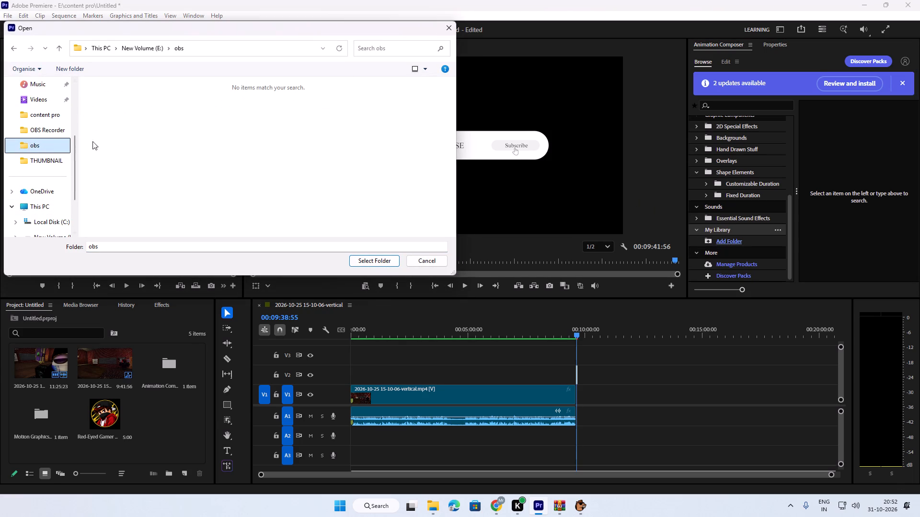
{"action": "double_click", "coordinate": [53, 145]}
{"action": "left_click", "coordinate": [368, 256]}
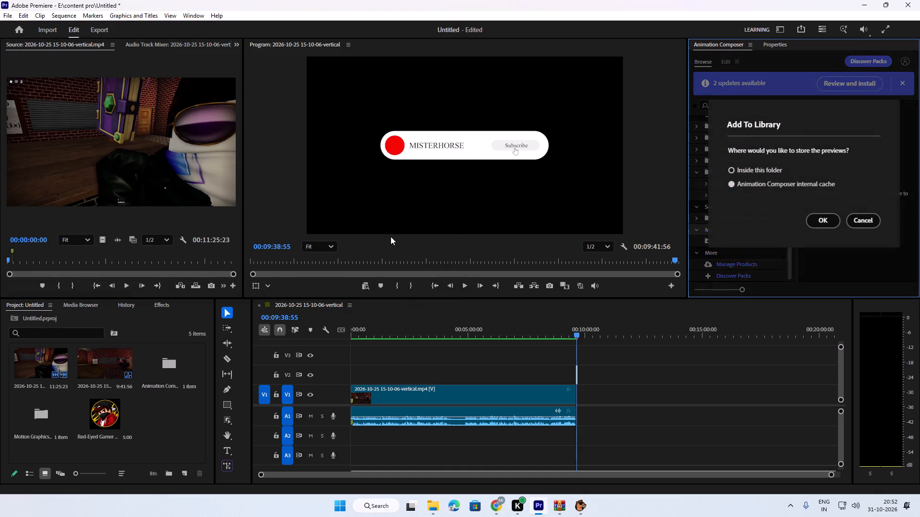
{"action": "left_click", "coordinate": [831, 218]}
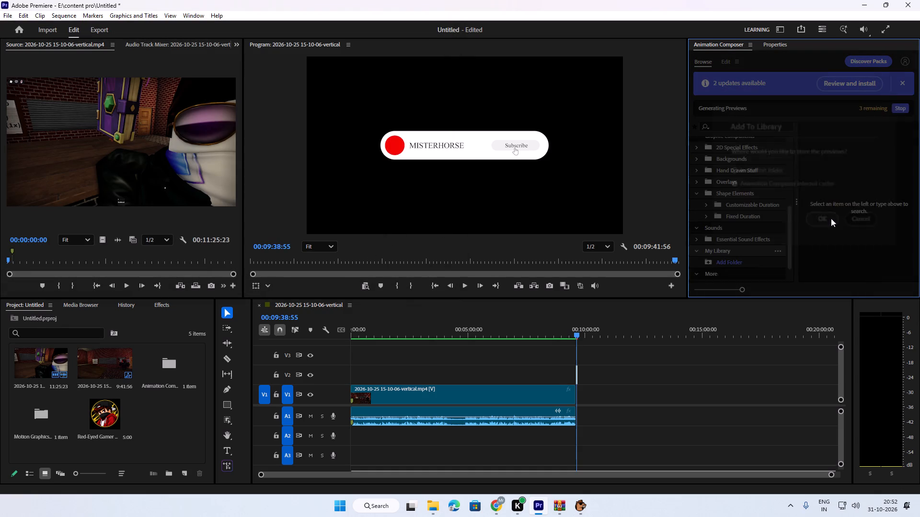
Place the Red-Eyed Gamer Avatar image from the My Library items on track V2, after the subscribe animation at about 00:09:58.
{"action": "scroll", "coordinate": [851, 170], "scroll_direction": "down", "scroll_amount": 6}
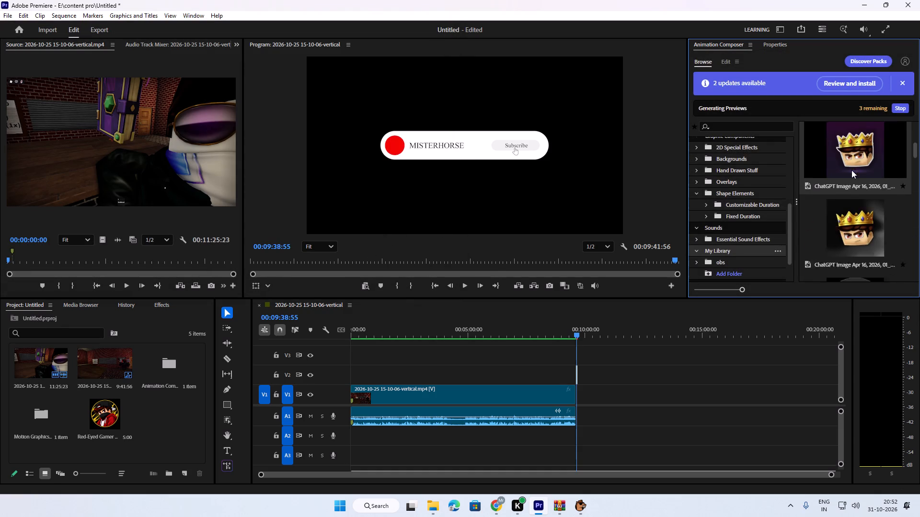
{"action": "scroll", "coordinate": [843, 218], "scroll_direction": "down", "scroll_amount": 11}
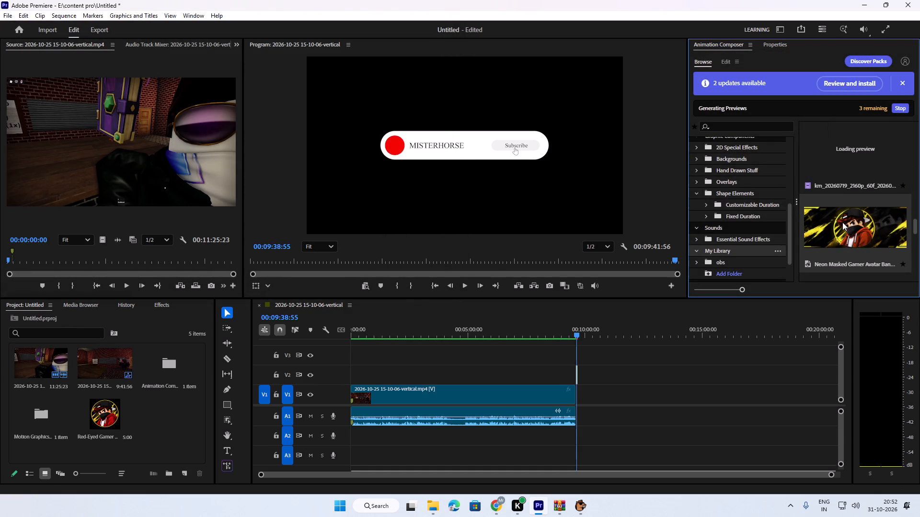
{"action": "scroll", "coordinate": [842, 230], "scroll_direction": "up", "scroll_amount": 1}
{"action": "scroll", "coordinate": [842, 230], "scroll_direction": "down", "scroll_amount": 8}
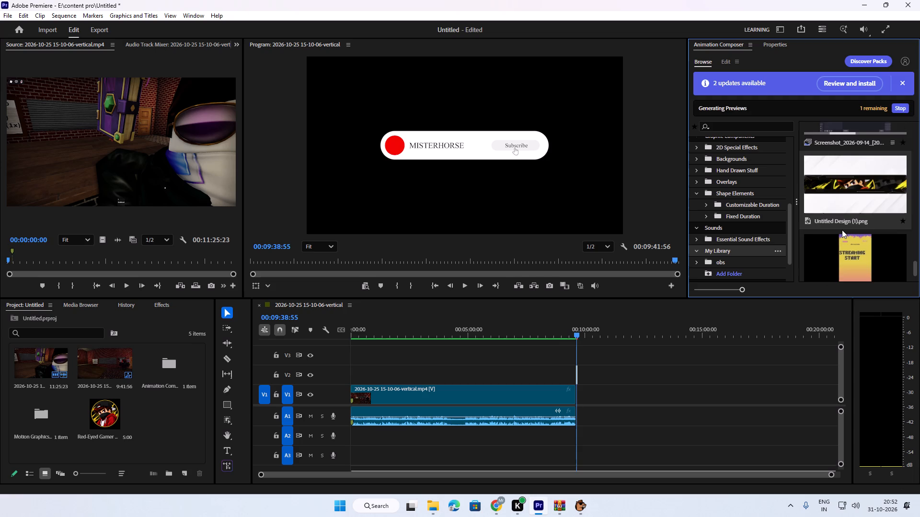
{"action": "scroll", "coordinate": [842, 230], "scroll_direction": "down", "scroll_amount": 3}
{"action": "scroll", "coordinate": [842, 230], "scroll_direction": "up", "scroll_amount": 5}
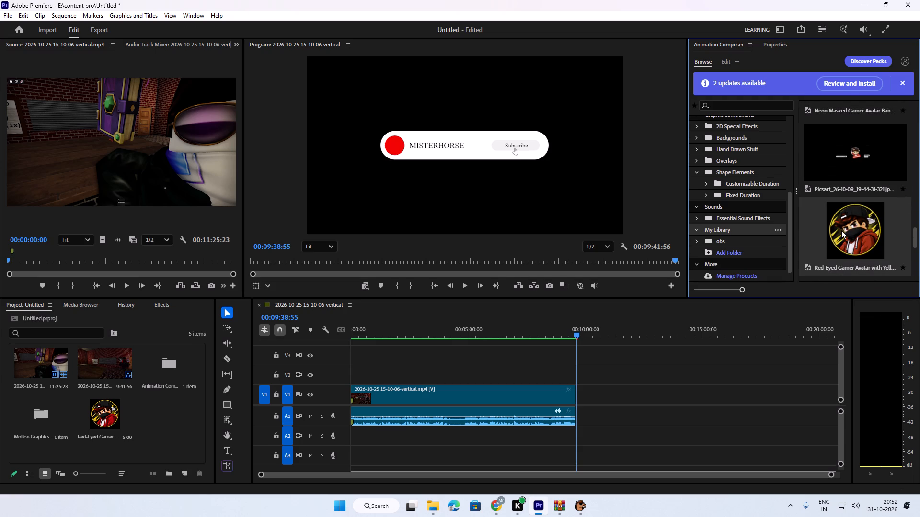
{"action": "left_click", "coordinate": [841, 230]}
{"action": "left_click_drag", "start_coordinate": [858, 236], "coordinate": [736, 313]}
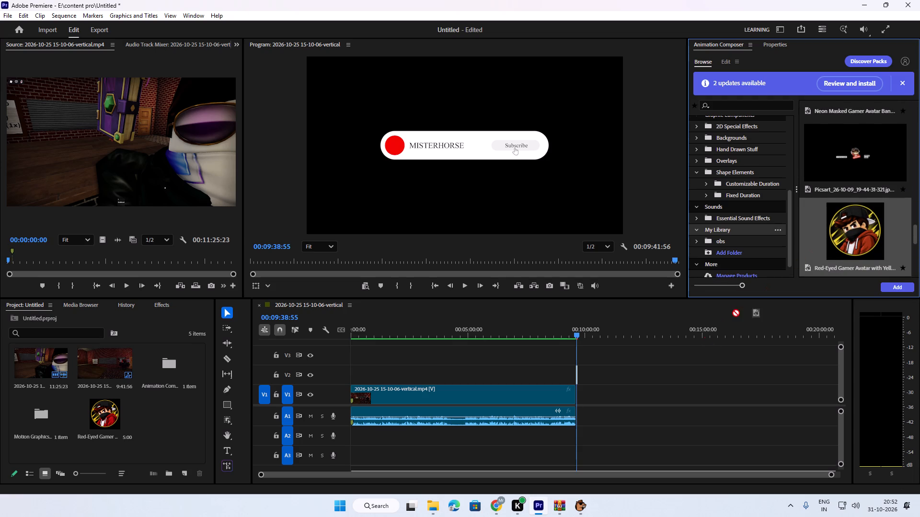
{"action": "left_click_drag", "start_coordinate": [736, 313], "coordinate": [584, 375]}
Scrub and play the end of the sequence to review the avatar image and the subscribe animation.
{"action": "left_click_drag", "start_coordinate": [576, 332], "coordinate": [582, 334]}
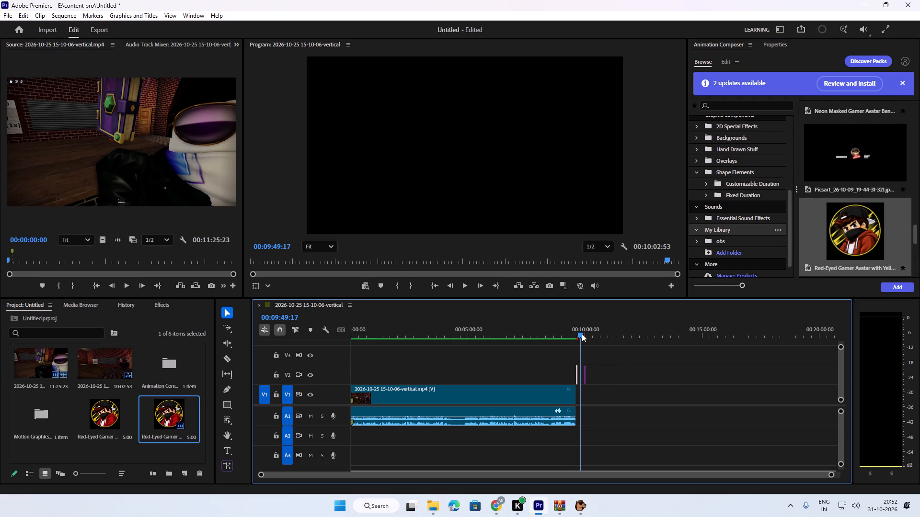
{"action": "left_click_drag", "start_coordinate": [582, 334], "coordinate": [585, 335]}
{"action": "key", "text": "space"}
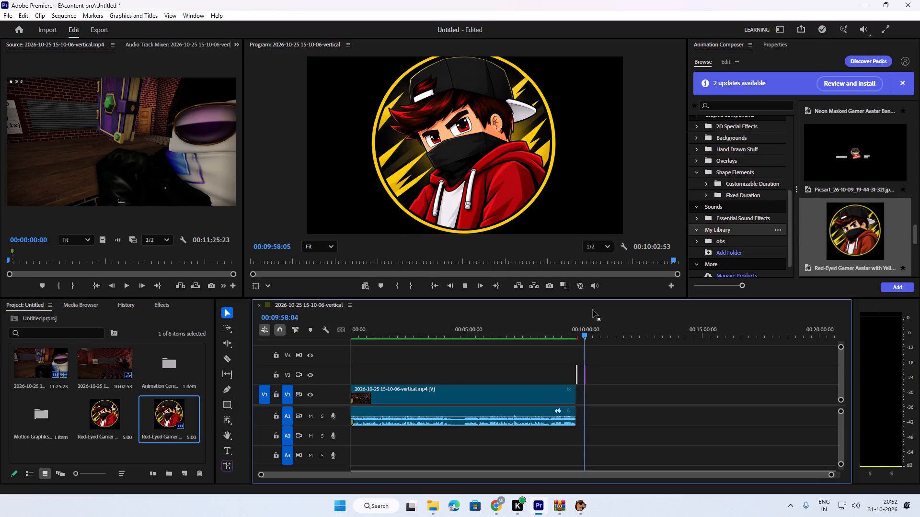
{"action": "left_click_drag", "start_coordinate": [586, 331], "coordinate": [575, 336]}
{"action": "key", "text": "space"}
{"action": "key", "text": "space"}
{"action": "key", "text": "space"}
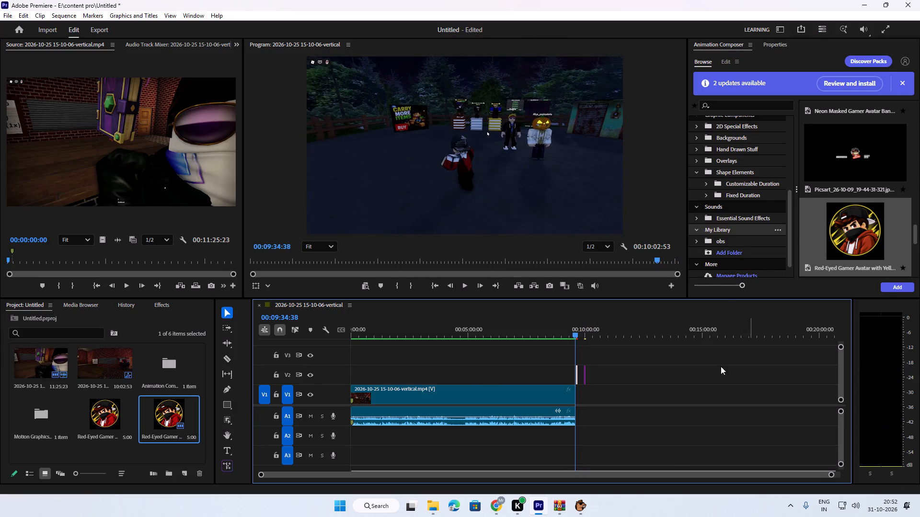
Switch to Chrome, play the Using the user library chapter of the Quick Start video and pause it.
{"action": "left_click", "coordinate": [578, 506]}
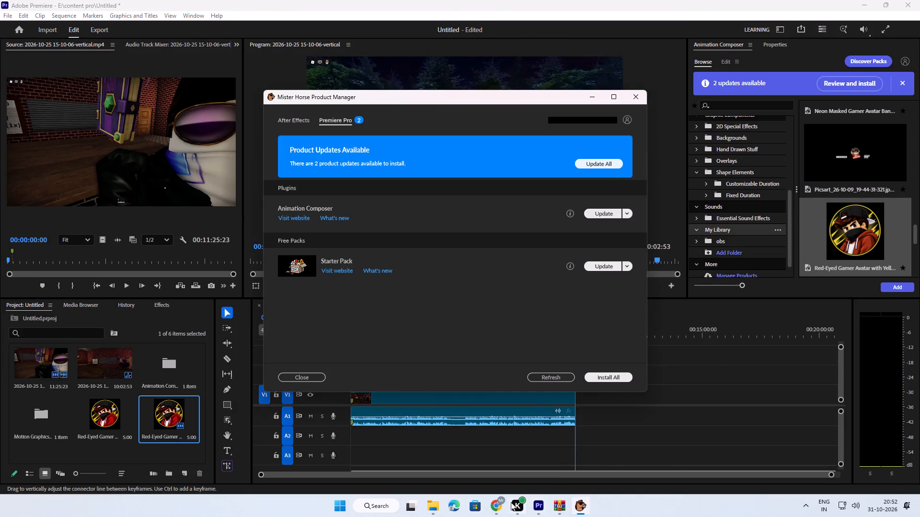
{"action": "left_click", "coordinate": [494, 504]}
{"action": "left_click", "coordinate": [521, 288]}
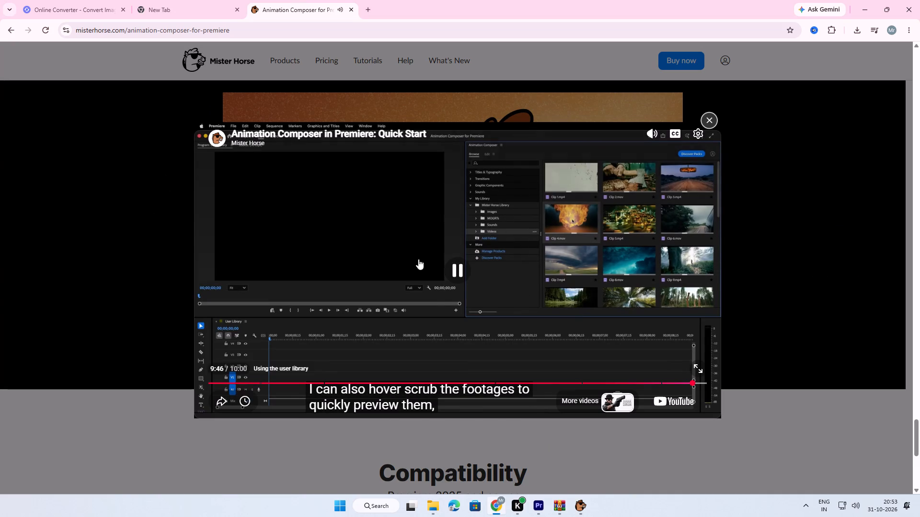
{"action": "left_click", "coordinate": [449, 270]}
Switch to Premiere and browse the obs folder in My Library, previewing the Blue Playful Pixel and Yellow and Playful Pixel clips.
{"action": "left_click", "coordinate": [535, 505]}
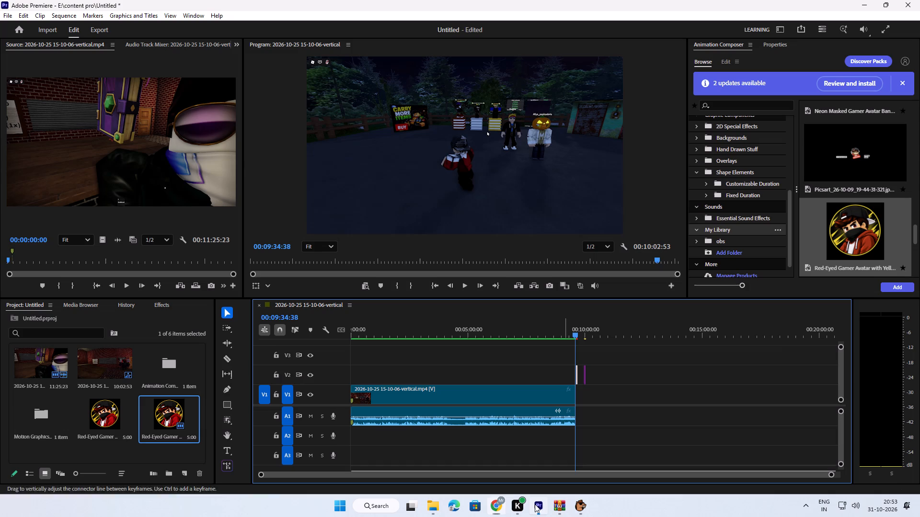
{"action": "left_click", "coordinate": [718, 217]}
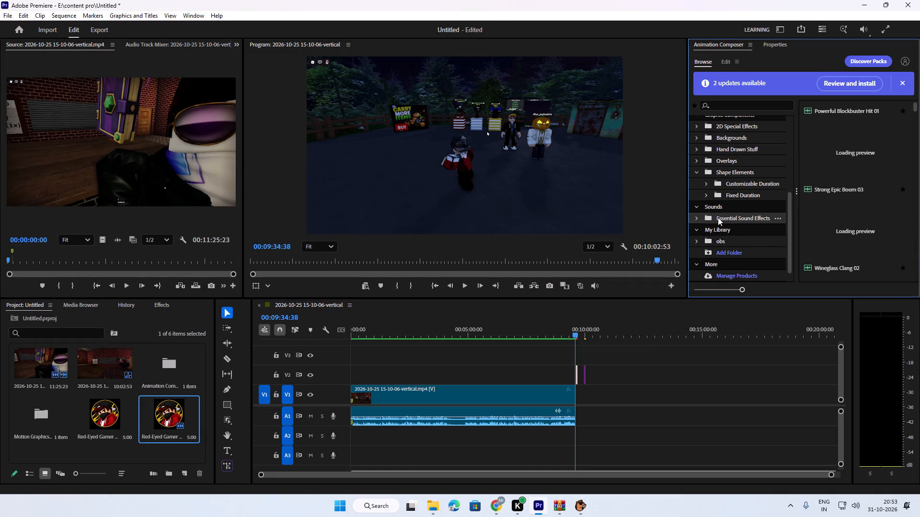
{"action": "left_click", "coordinate": [707, 238]}
{"action": "left_click", "coordinate": [692, 241]}
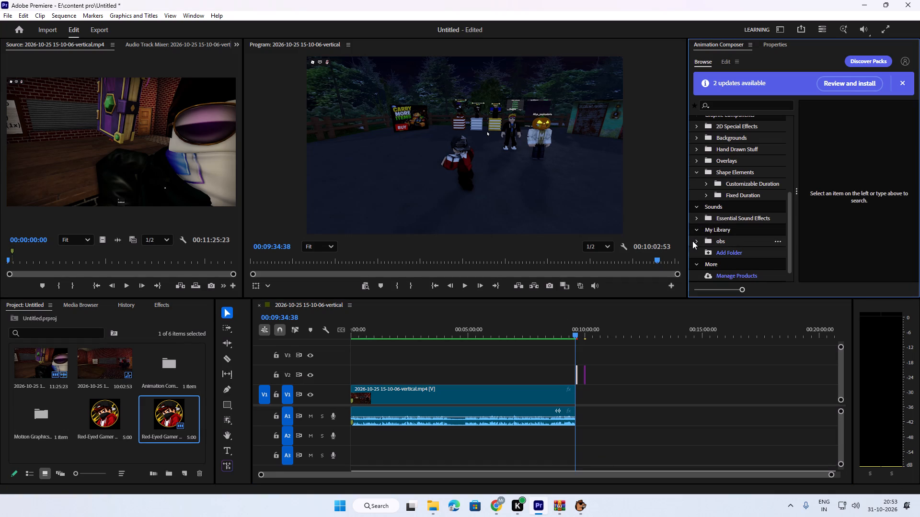
{"action": "left_click", "coordinate": [693, 240]}
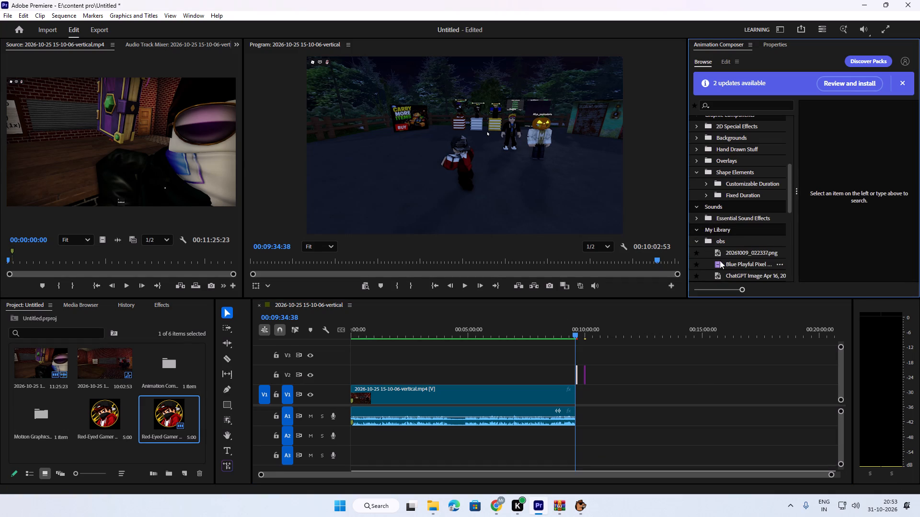
{"action": "left_click", "coordinate": [737, 268]}
{"action": "scroll", "coordinate": [737, 264], "scroll_direction": "down", "scroll_amount": 2}
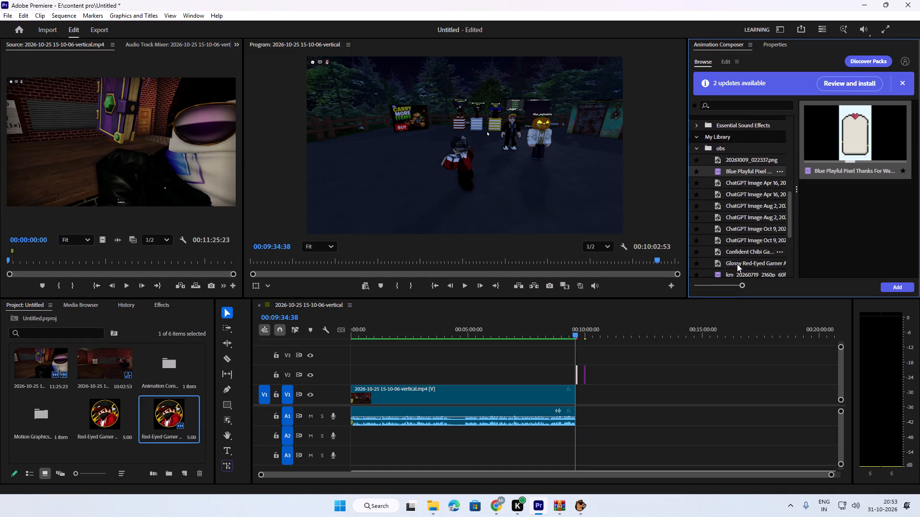
{"action": "scroll", "coordinate": [736, 264], "scroll_direction": "down", "scroll_amount": 3}
{"action": "left_click", "coordinate": [731, 225]}
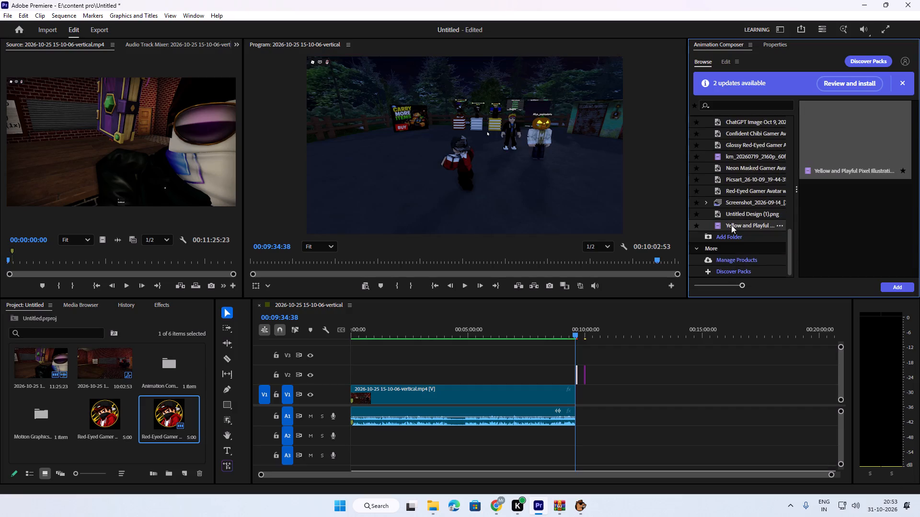
{"action": "scroll", "coordinate": [713, 211], "scroll_direction": "up", "scroll_amount": 2}
{"action": "scroll", "coordinate": [713, 211], "scroll_direction": "down", "scroll_amount": 4}
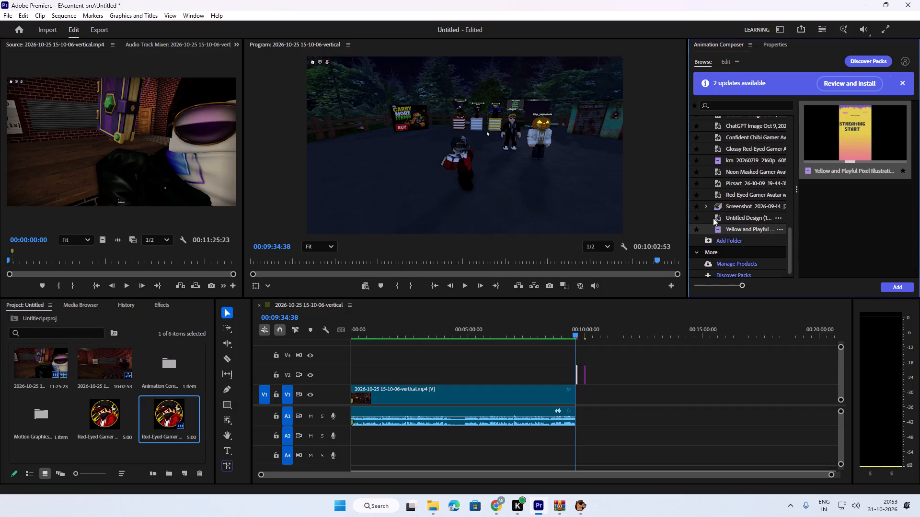
Open the Mister Horse Product Manager, view the products offered for After Effects, and close it.
{"action": "left_click", "coordinate": [731, 263]}
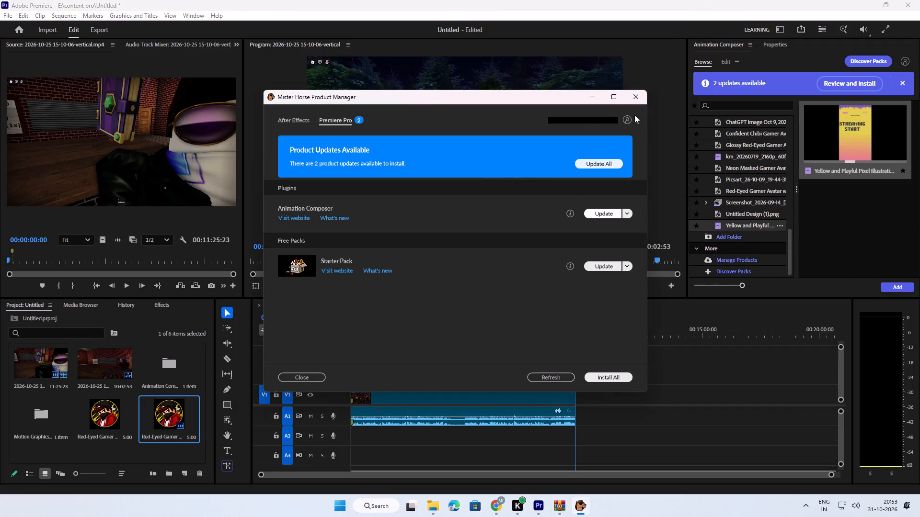
{"action": "left_click", "coordinate": [302, 121]}
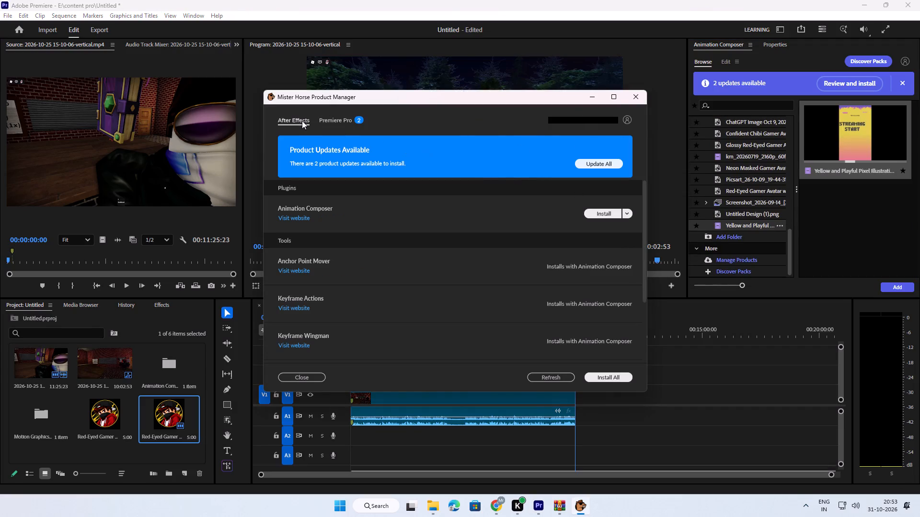
{"action": "left_click", "coordinate": [635, 101]}
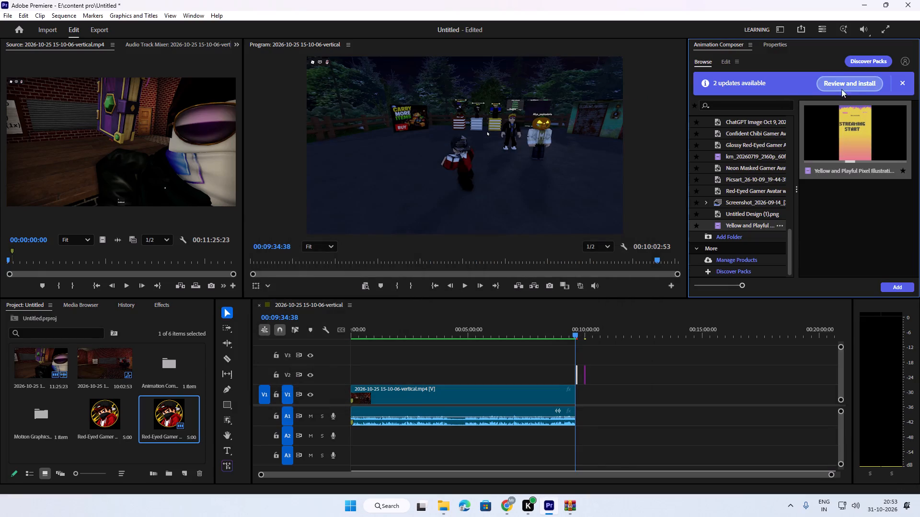
Select the subscribe animation in the Program monitor at 00:09:39:28 and examine its Icon text setting in its properties.
{"action": "scroll", "coordinate": [757, 150], "scroll_direction": "up", "scroll_amount": 1}
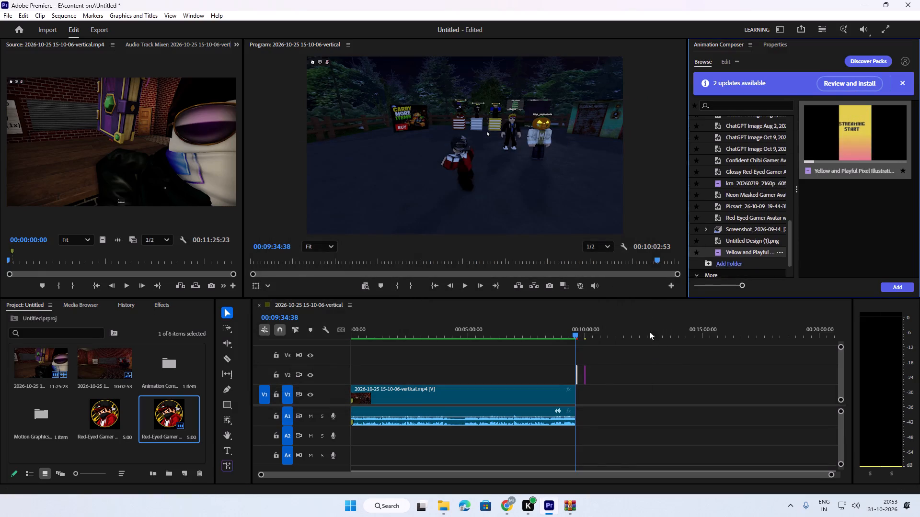
{"action": "left_click", "coordinate": [577, 371]}
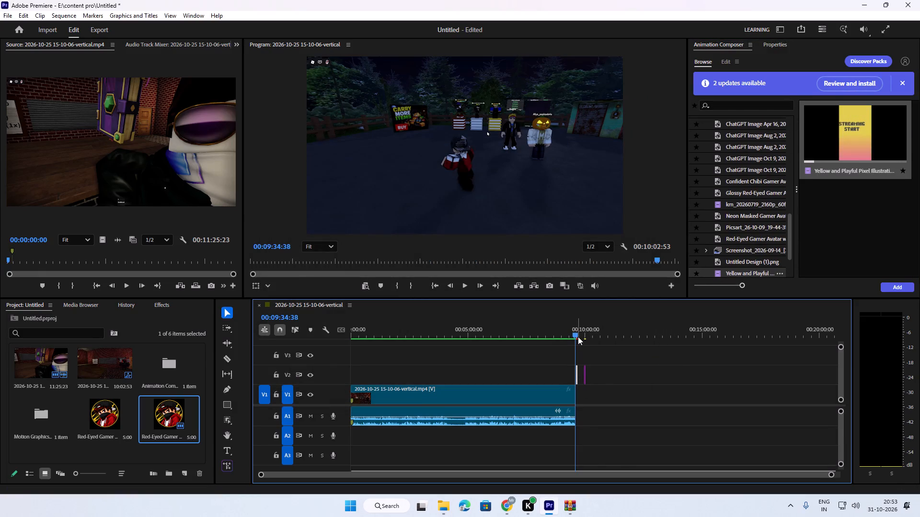
{"action": "left_click", "coordinate": [578, 336]}
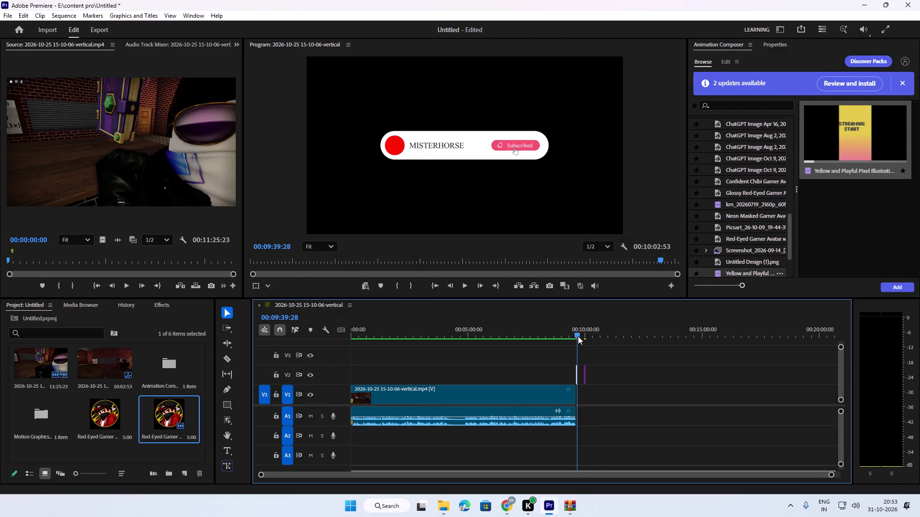
{"action": "triple_click", "coordinate": [401, 149]}
{"action": "double_click", "coordinate": [401, 149]}
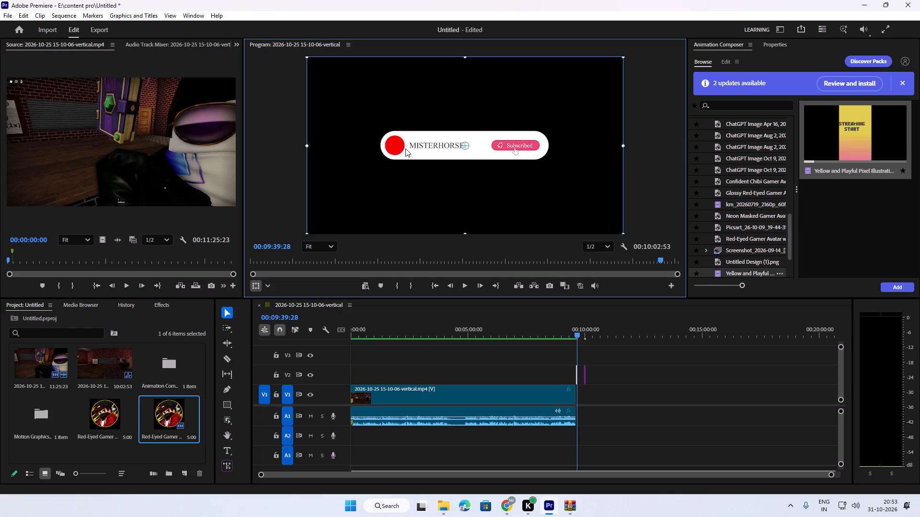
{"action": "left_click", "coordinate": [763, 50]}
{"action": "left_click_drag", "start_coordinate": [715, 198], "coordinate": [714, 198]}
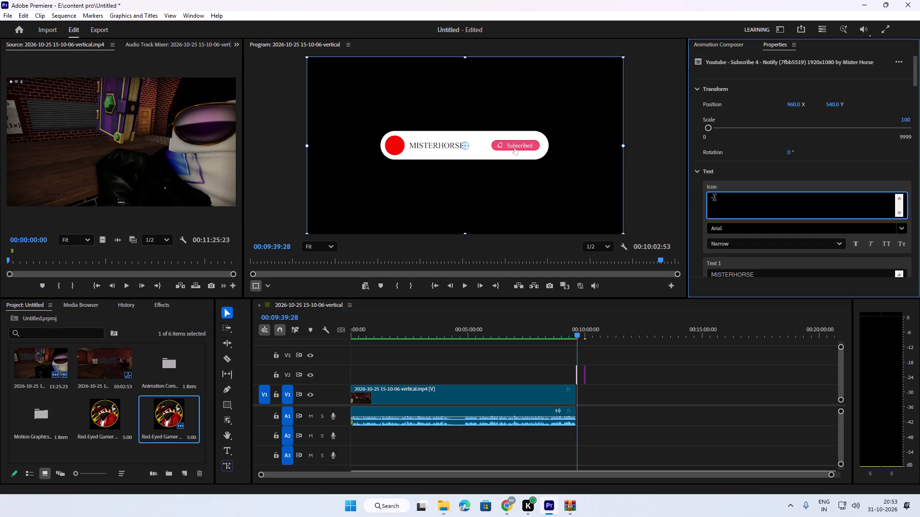
{"action": "left_click_drag", "start_coordinate": [714, 198], "coordinate": [710, 198]}
{"action": "double_click", "coordinate": [829, 182]}
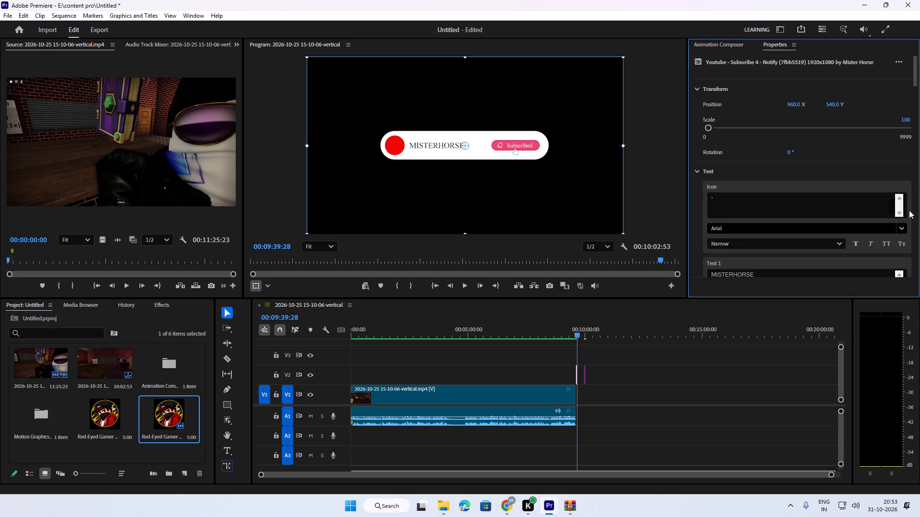
{"action": "triple_click", "coordinate": [898, 197]}
{"action": "triple_click", "coordinate": [898, 197]}
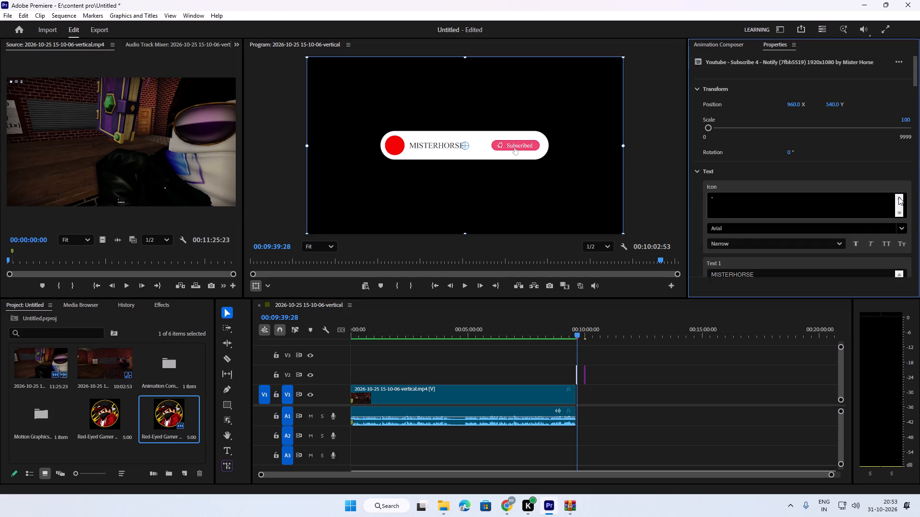
{"action": "triple_click", "coordinate": [898, 197]}
{"action": "left_click", "coordinate": [898, 197]}
{"action": "left_click_drag", "start_coordinate": [733, 195], "coordinate": [721, 195]}
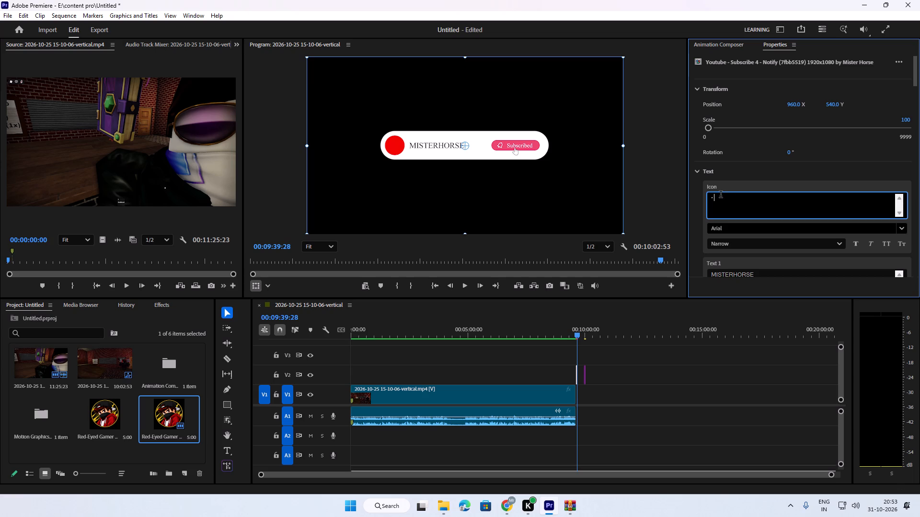
{"action": "left_click_drag", "start_coordinate": [721, 195], "coordinate": [701, 195]}
{"action": "left_click", "coordinate": [741, 200]}
Bring up the WinRAR window showing the Downloads folder and close it.
{"action": "left_click", "coordinate": [566, 505]}
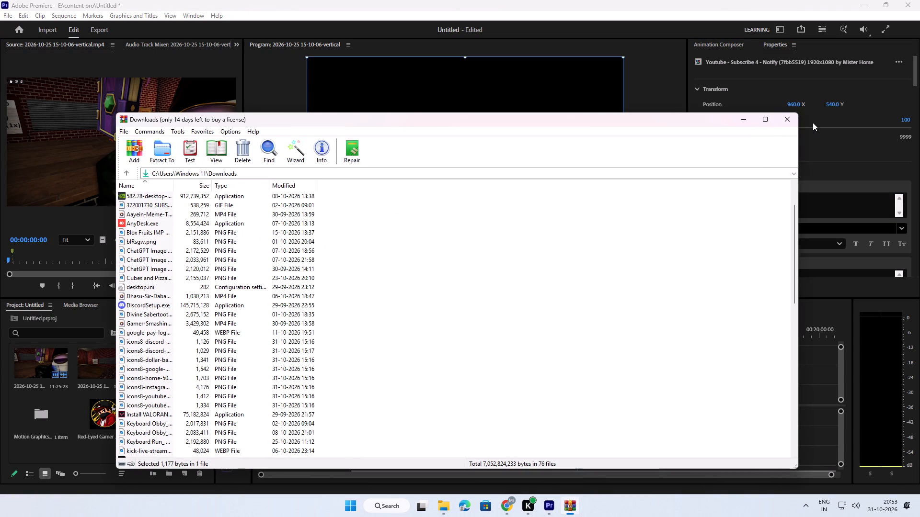
{"action": "left_click", "coordinate": [786, 117]}
Switch to Chrome, close the Quick Start video, examine the Mister Horse Help Center and its contact request form, and return to the product page.
{"action": "left_click", "coordinate": [519, 506]}
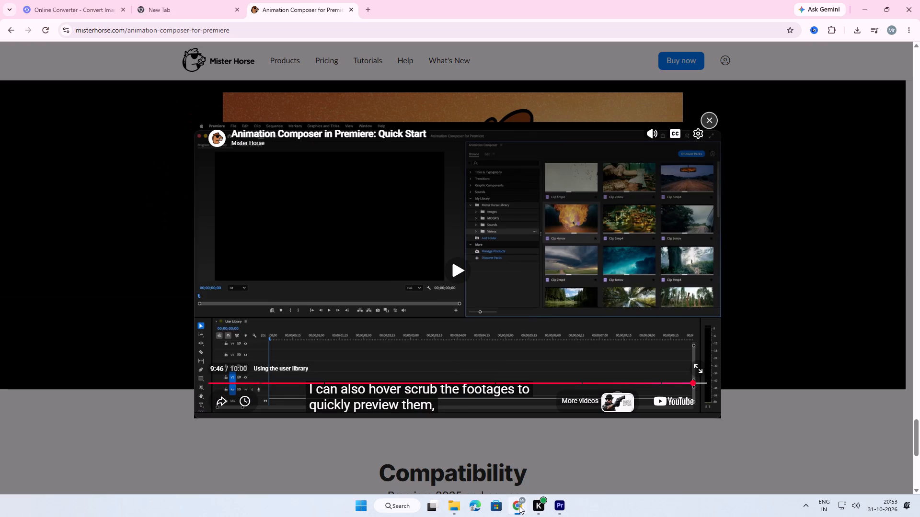
{"action": "left_click", "coordinate": [464, 66]}
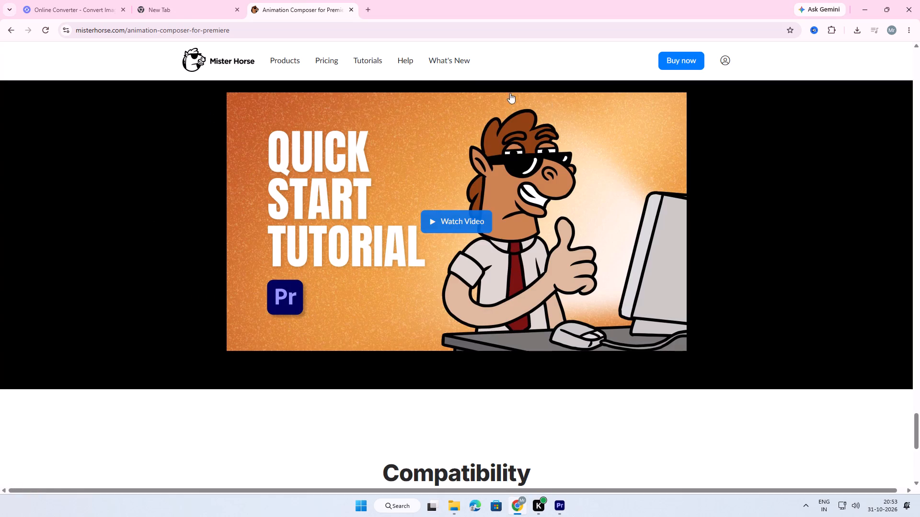
{"action": "left_click", "coordinate": [397, 62]}
{"action": "left_click", "coordinate": [400, 61]}
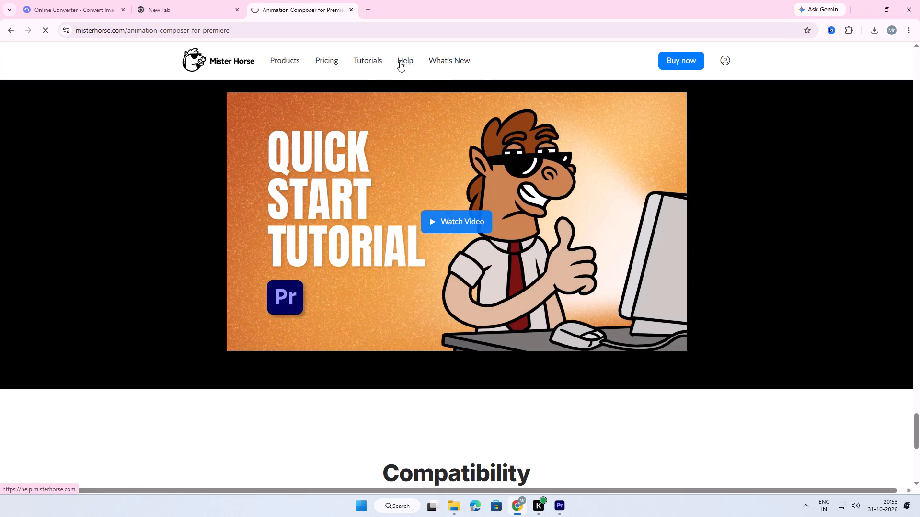
{"action": "scroll", "coordinate": [299, 340], "scroll_direction": "down", "scroll_amount": 3}
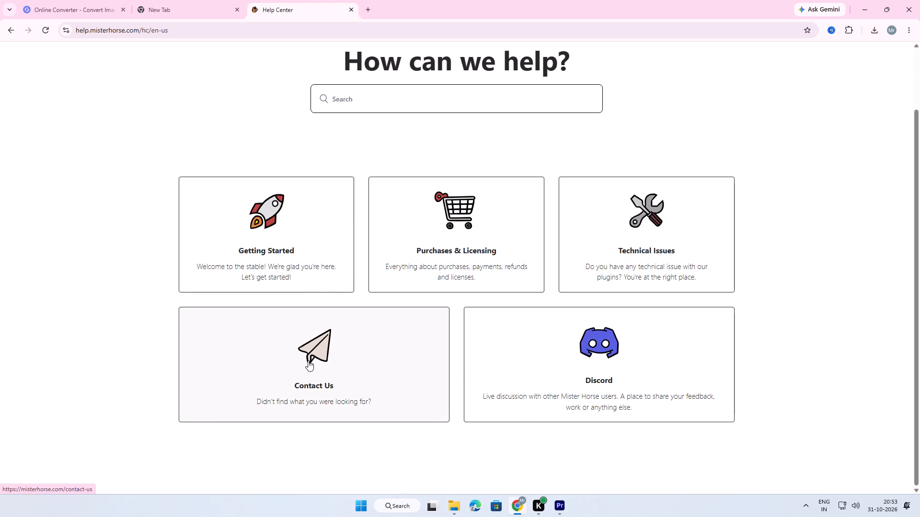
{"action": "left_click", "coordinate": [395, 355]}
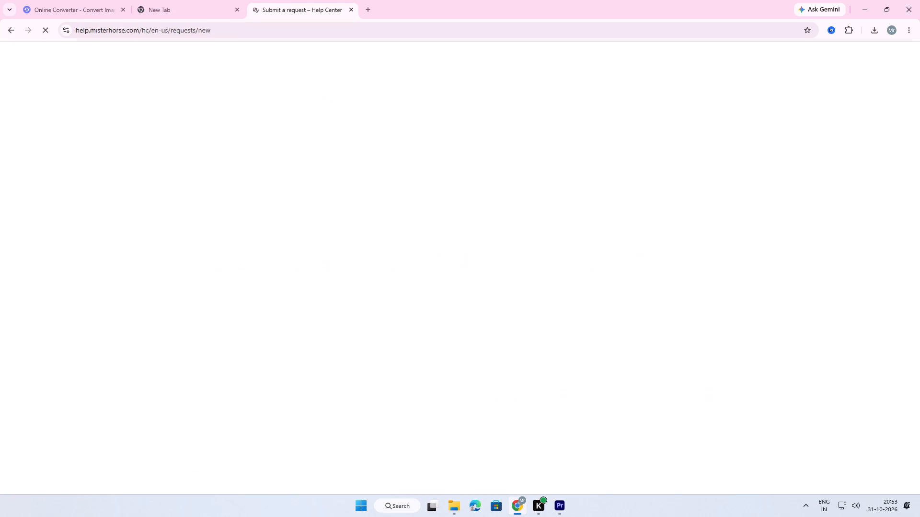
{"action": "scroll", "coordinate": [267, 278], "scroll_direction": "down", "scroll_amount": 5}
{"action": "scroll", "coordinate": [336, 314], "scroll_direction": "down", "scroll_amount": 1}
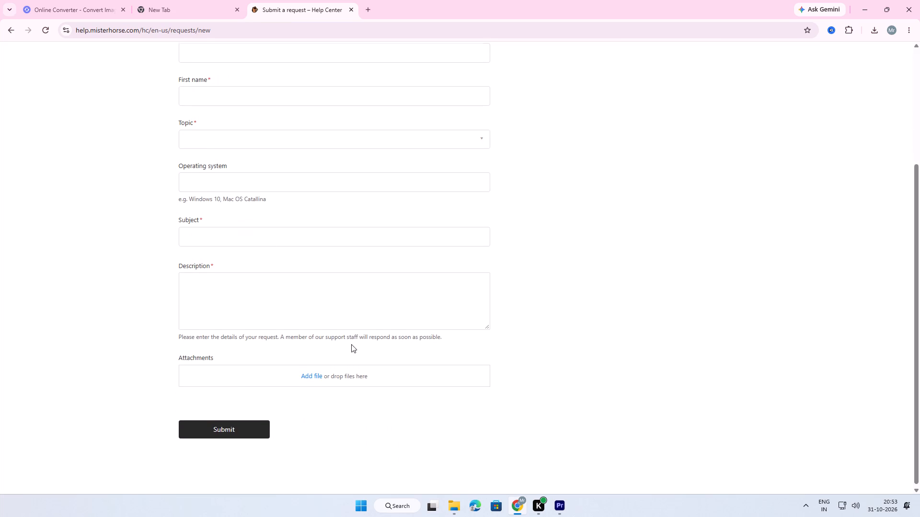
{"action": "scroll", "coordinate": [351, 344], "scroll_direction": "up", "scroll_amount": 2}
{"action": "scroll", "coordinate": [352, 346], "scroll_direction": "down", "scroll_amount": 1}
{"action": "scroll", "coordinate": [304, 371], "scroll_direction": "down", "scroll_amount": 2}
{"action": "scroll", "coordinate": [324, 374], "scroll_direction": "up", "scroll_amount": 6}
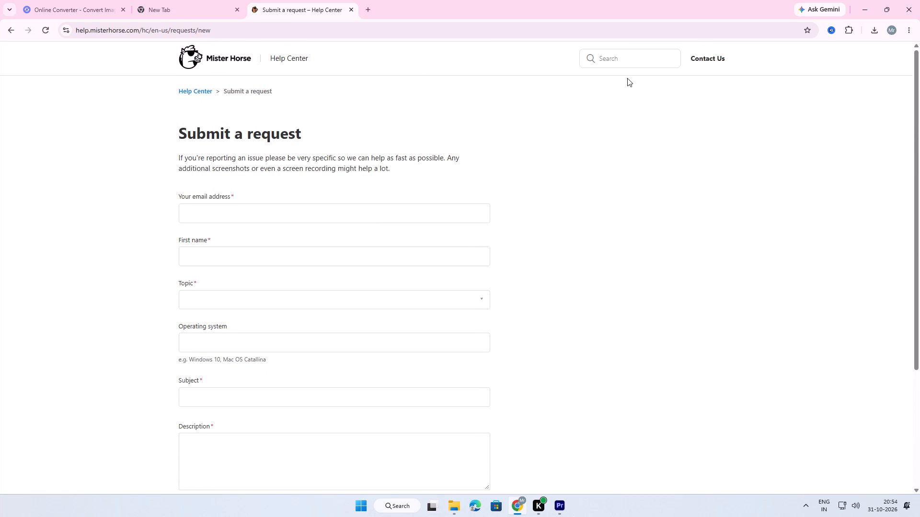
{"action": "left_click", "coordinate": [16, 30]}
{"action": "left_click", "coordinate": [16, 30]}
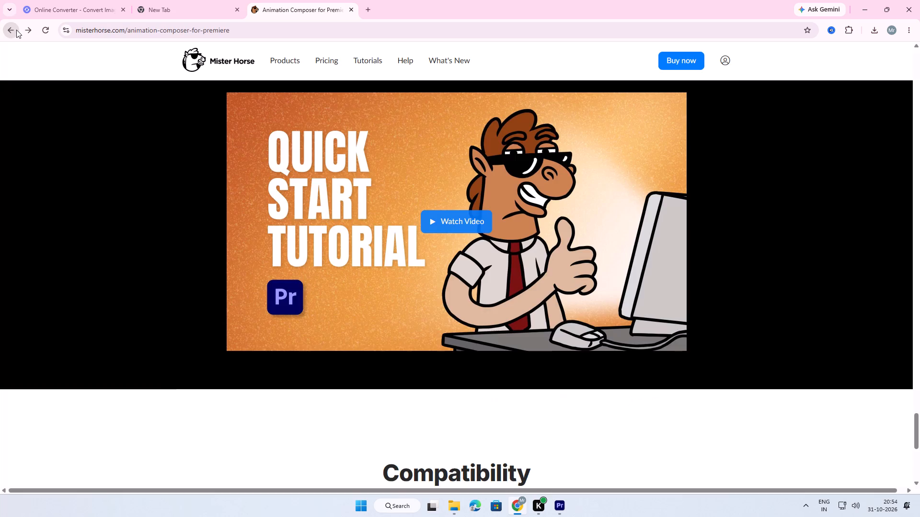
Look back through the Animation Composer product page, from the user library section up to the introduction, for relevant tutorial content.
{"action": "scroll", "coordinate": [612, 298], "scroll_direction": "up", "scroll_amount": 17}
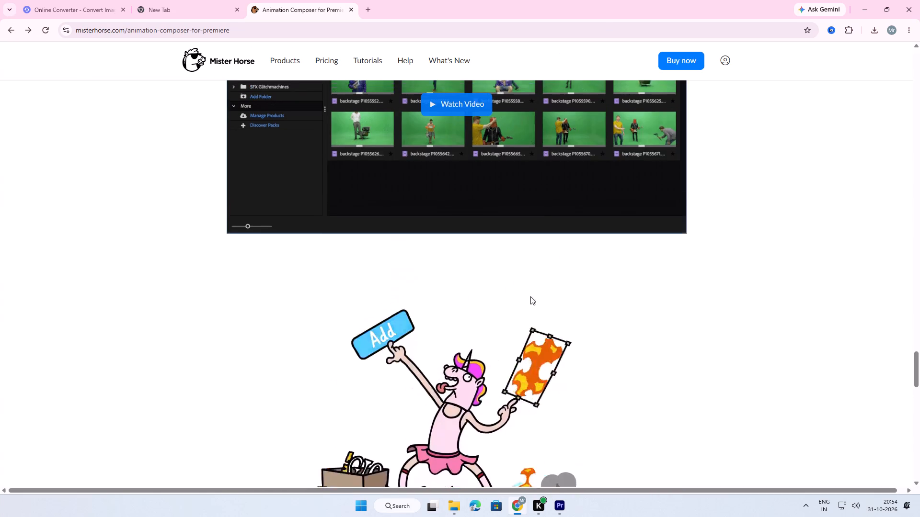
{"action": "scroll", "coordinate": [530, 296], "scroll_direction": "up", "scroll_amount": 5}
{"action": "scroll", "coordinate": [487, 295], "scroll_direction": "up", "scroll_amount": 11}
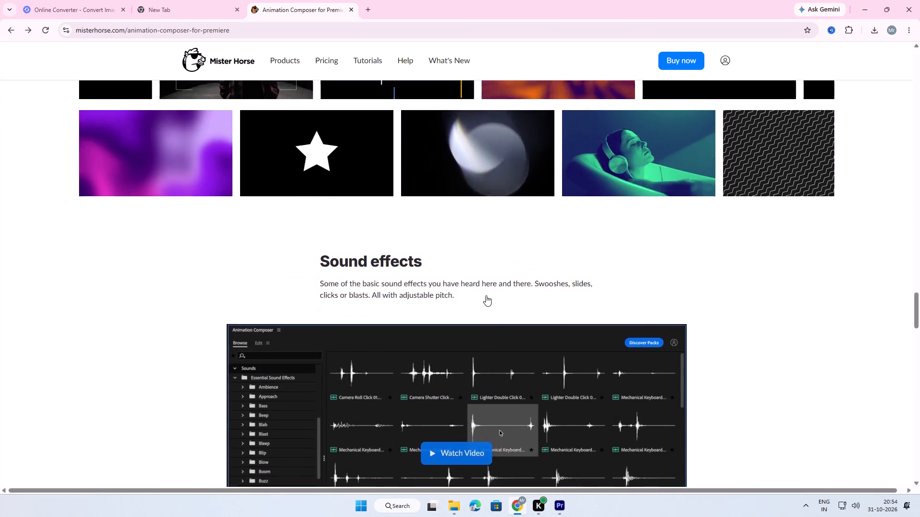
{"action": "scroll", "coordinate": [486, 295], "scroll_direction": "up", "scroll_amount": 18}
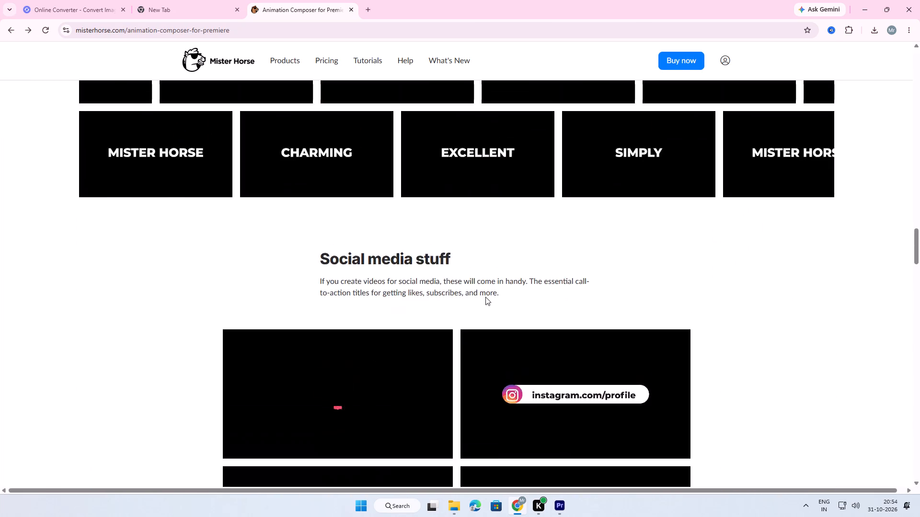
{"action": "scroll", "coordinate": [485, 297], "scroll_direction": "up", "scroll_amount": 15}
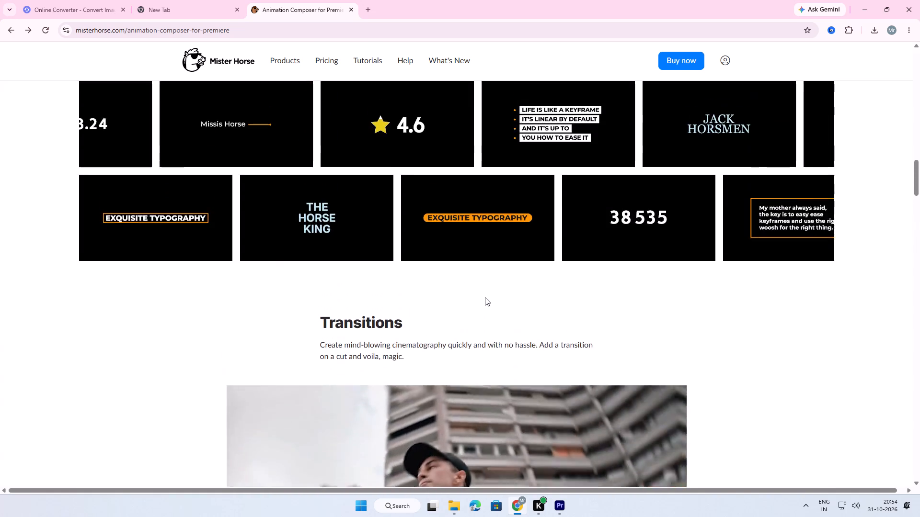
{"action": "scroll", "coordinate": [485, 297], "scroll_direction": "up", "scroll_amount": 14}
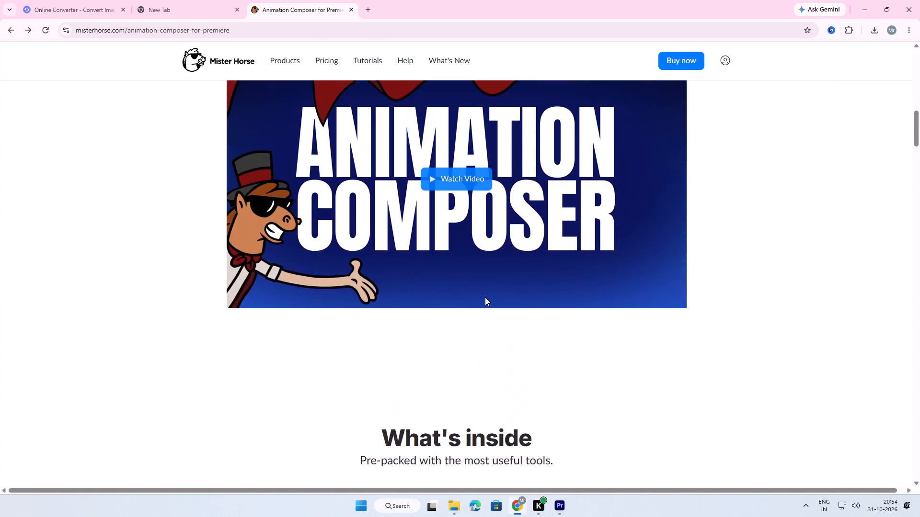
{"action": "scroll", "coordinate": [485, 297], "scroll_direction": "up", "scroll_amount": 4}
Skim the video about Premiere Composer being renamed to Animation Composer from start to finish, and close it.
{"action": "scroll", "coordinate": [485, 298], "scroll_direction": "down", "scroll_amount": 2}
{"action": "left_click", "coordinate": [439, 329]}
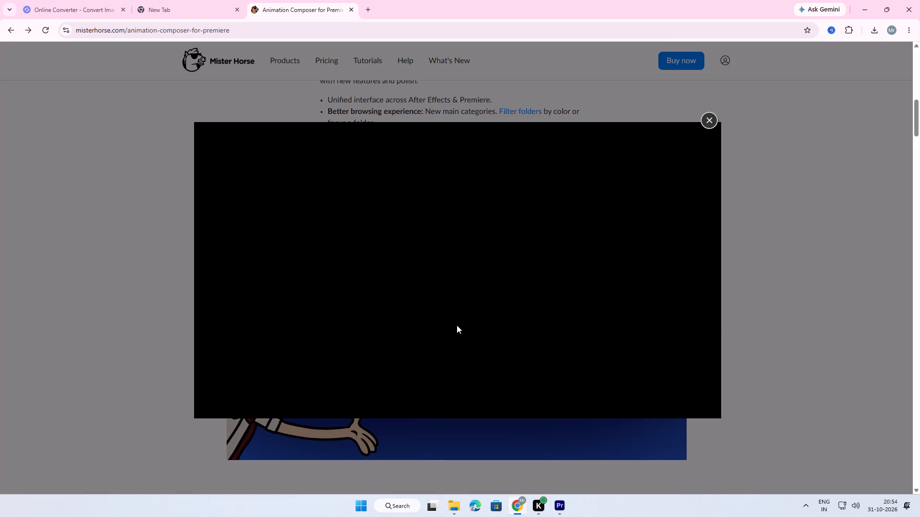
{"action": "left_click", "coordinate": [248, 380]}
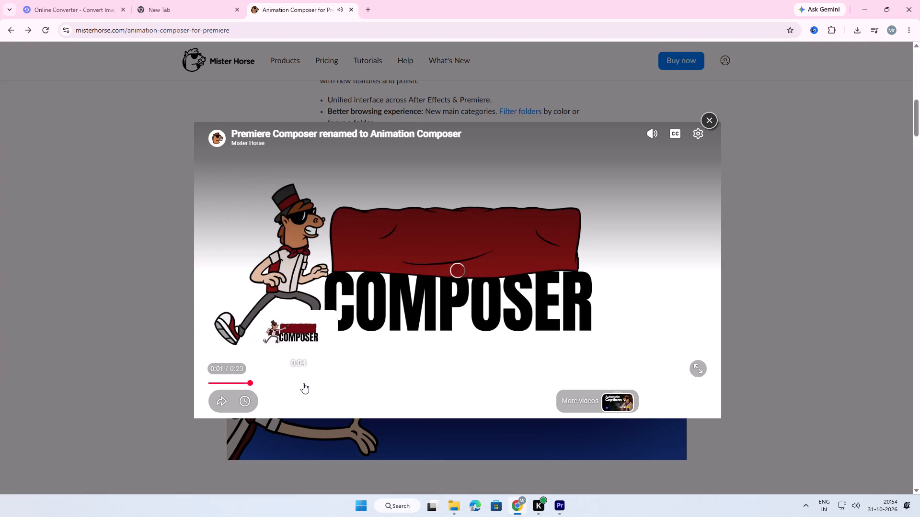
{"action": "left_click", "coordinate": [304, 383]}
{"action": "left_click", "coordinate": [351, 379]}
{"action": "left_click", "coordinate": [396, 382]}
{"action": "left_click", "coordinate": [444, 378]}
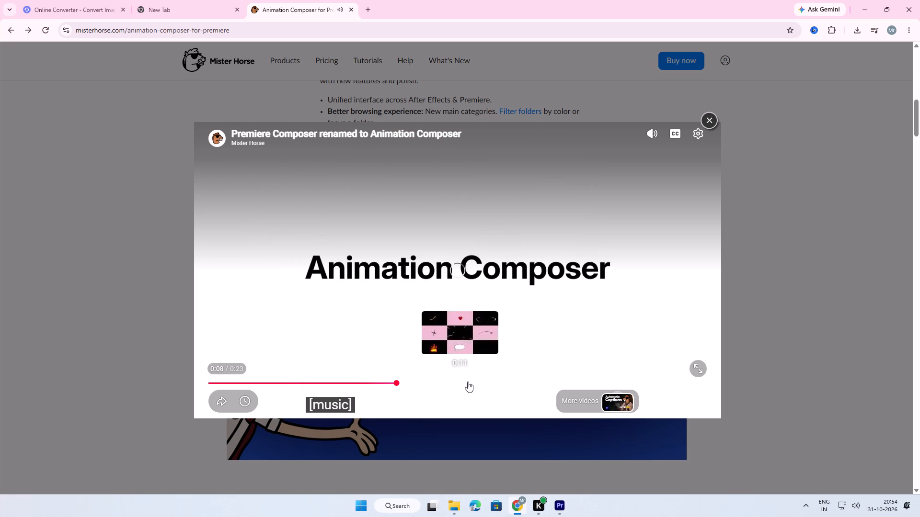
{"action": "left_click", "coordinate": [470, 382]}
{"action": "left_click", "coordinate": [517, 381]}
{"action": "left_click", "coordinate": [554, 382]}
{"action": "left_click", "coordinate": [586, 382]}
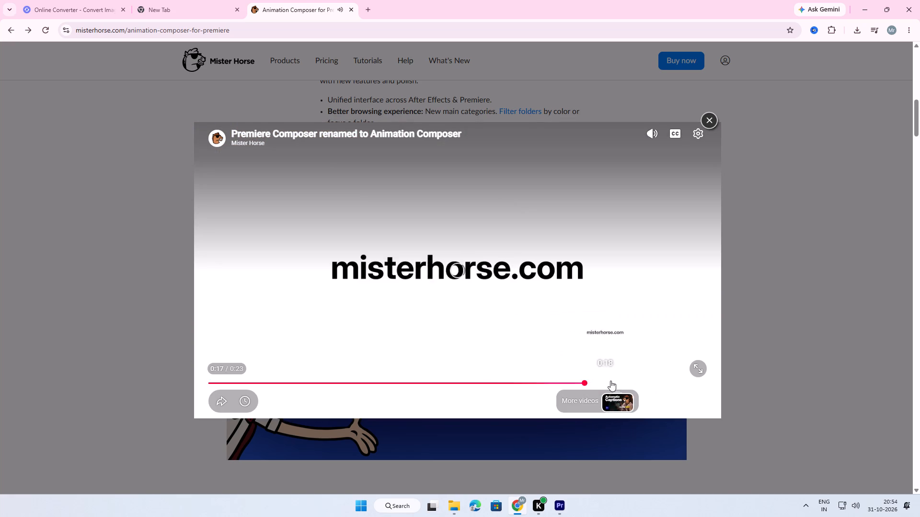
{"action": "left_click", "coordinate": [613, 380]}
{"action": "left_click", "coordinate": [635, 379]}
{"action": "left_click", "coordinate": [662, 380]}
{"action": "left_click", "coordinate": [685, 381]}
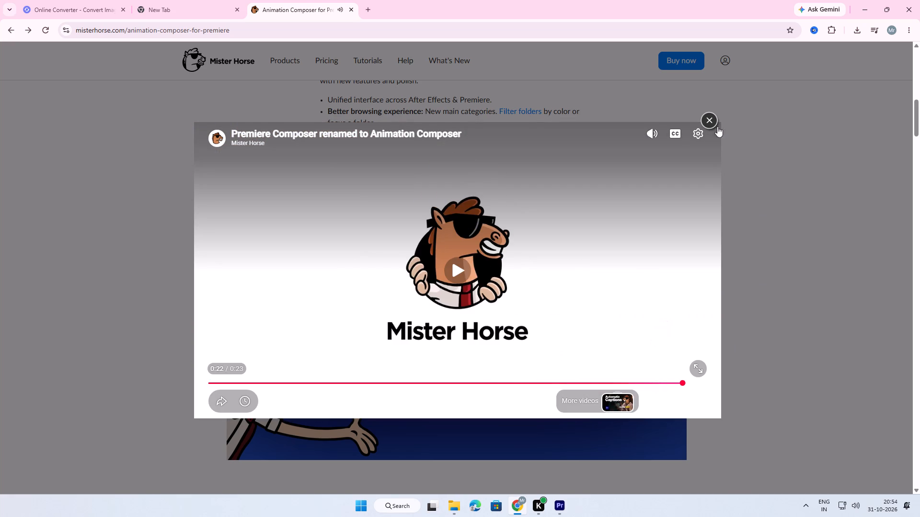
{"action": "left_click", "coordinate": [707, 118]}
Open the Mister Horse tutorials for Premiere and look through them as far as the Titles & Typography section.
{"action": "scroll", "coordinate": [494, 284], "scroll_direction": "up", "scroll_amount": 9}
{"action": "scroll", "coordinate": [428, 344], "scroll_direction": "up", "scroll_amount": 3}
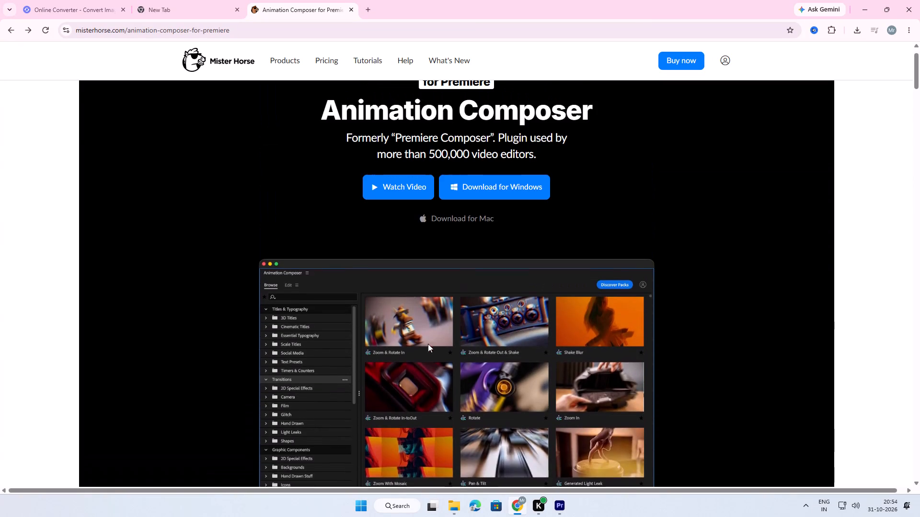
{"action": "scroll", "coordinate": [421, 348], "scroll_direction": "up", "scroll_amount": 6}
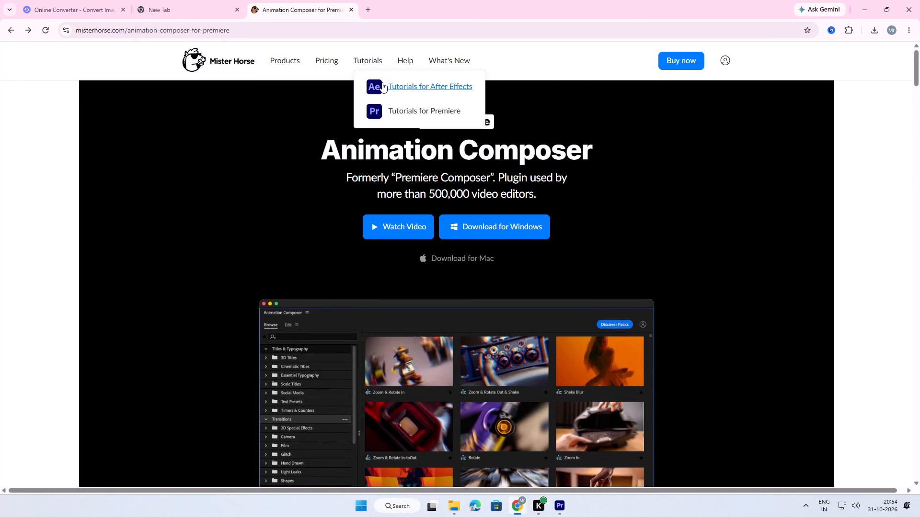
{"action": "left_click", "coordinate": [407, 111]}
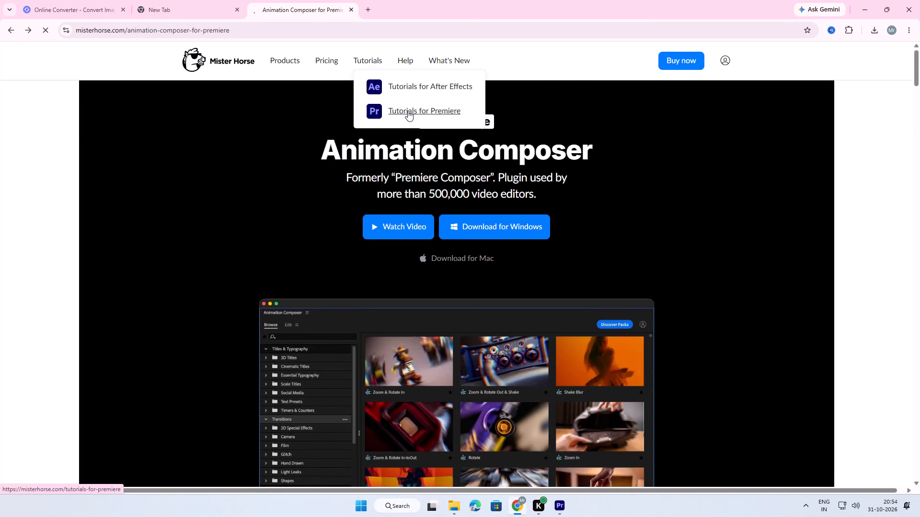
{"action": "scroll", "coordinate": [397, 316], "scroll_direction": "down", "scroll_amount": 10}
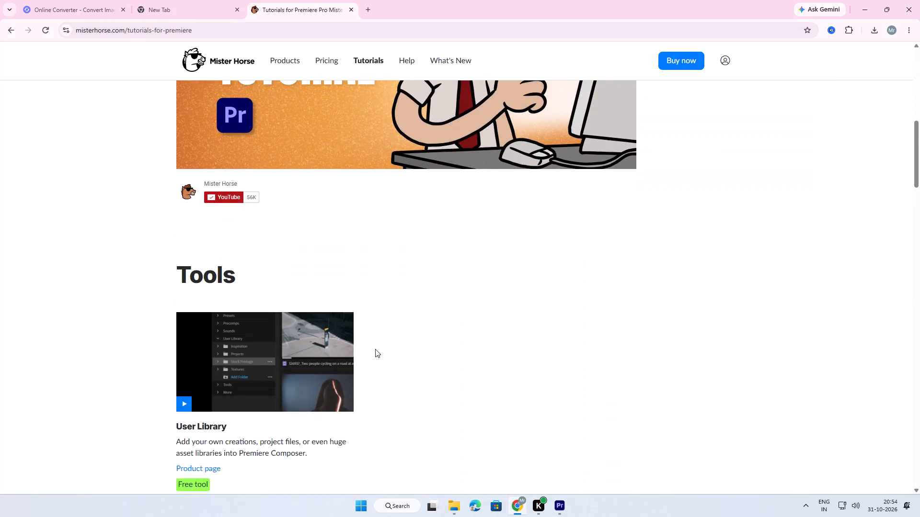
{"action": "scroll", "coordinate": [375, 349], "scroll_direction": "down", "scroll_amount": 3}
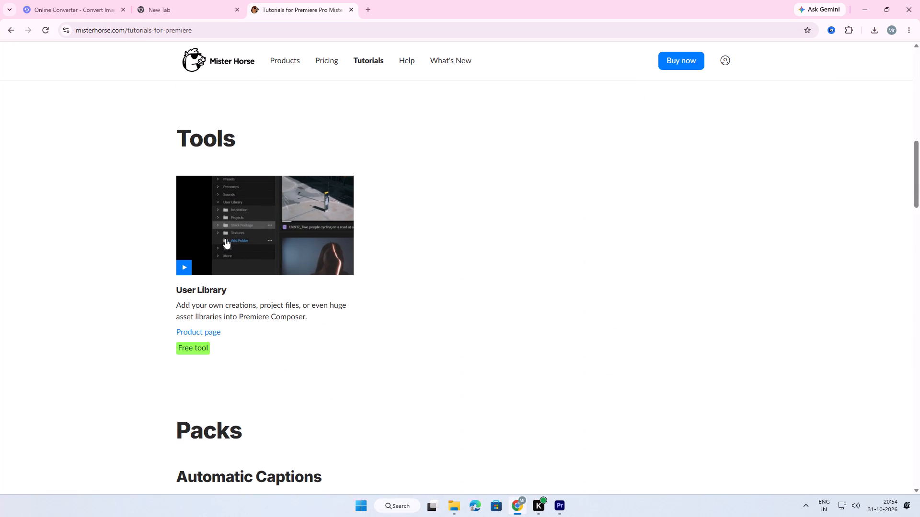
{"action": "scroll", "coordinate": [249, 238], "scroll_direction": "down", "scroll_amount": 7}
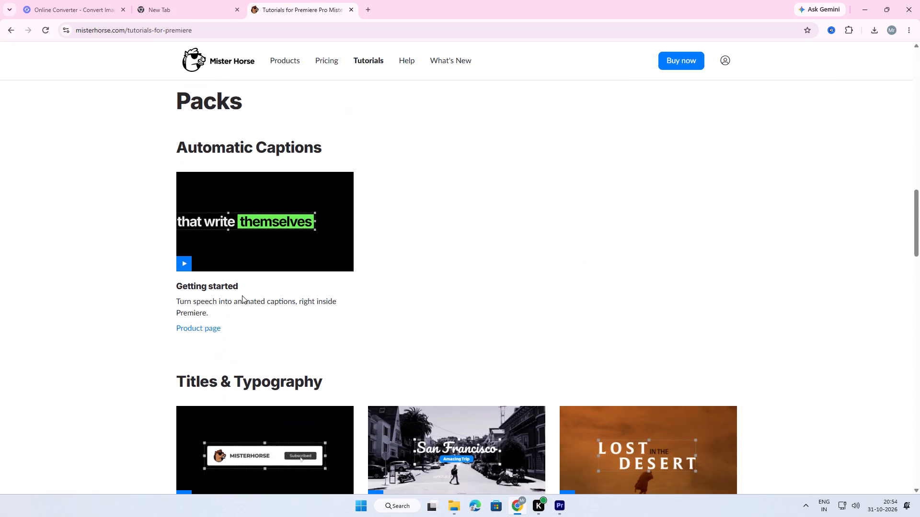
{"action": "scroll", "coordinate": [306, 261], "scroll_direction": "down", "scroll_amount": 2}
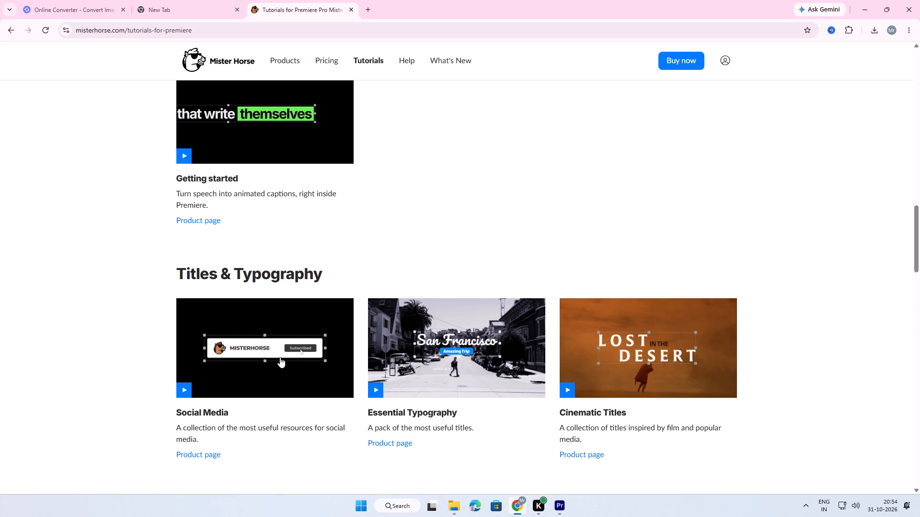
Play the Social Media tutorial and watch the part from about 0:48 on using a subscribe animation with a profile picture.
{"action": "left_click", "coordinate": [230, 383]}
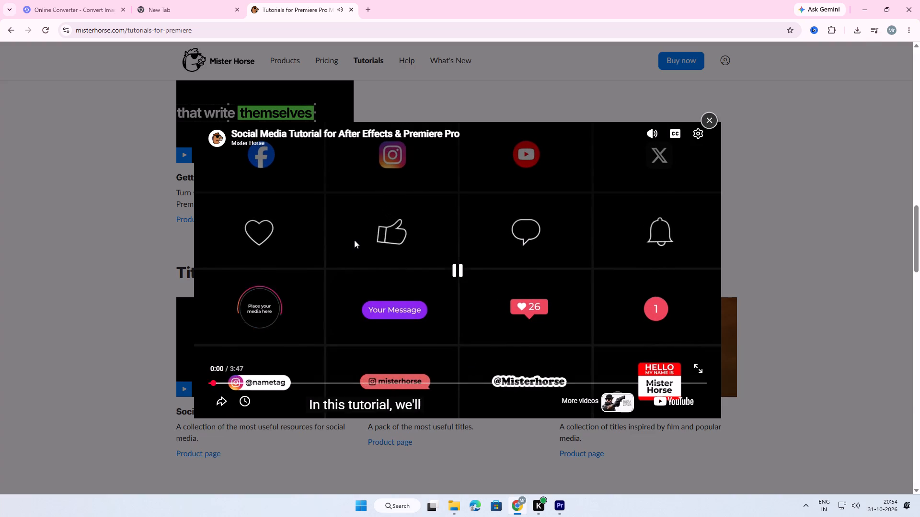
{"action": "left_click", "coordinate": [241, 382]}
{"action": "left_click", "coordinate": [256, 381]}
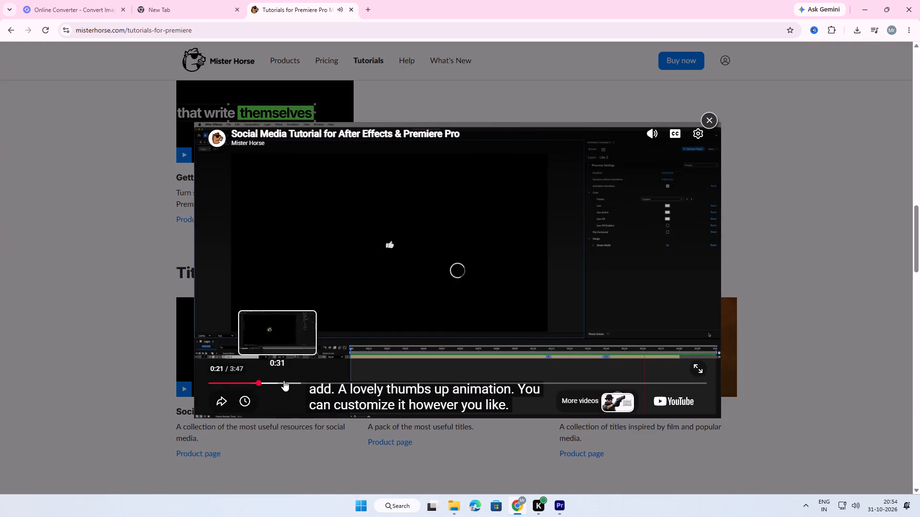
{"action": "left_click", "coordinate": [285, 381]}
{"action": "left_click", "coordinate": [299, 379]}
{"action": "left_click", "coordinate": [315, 382]}
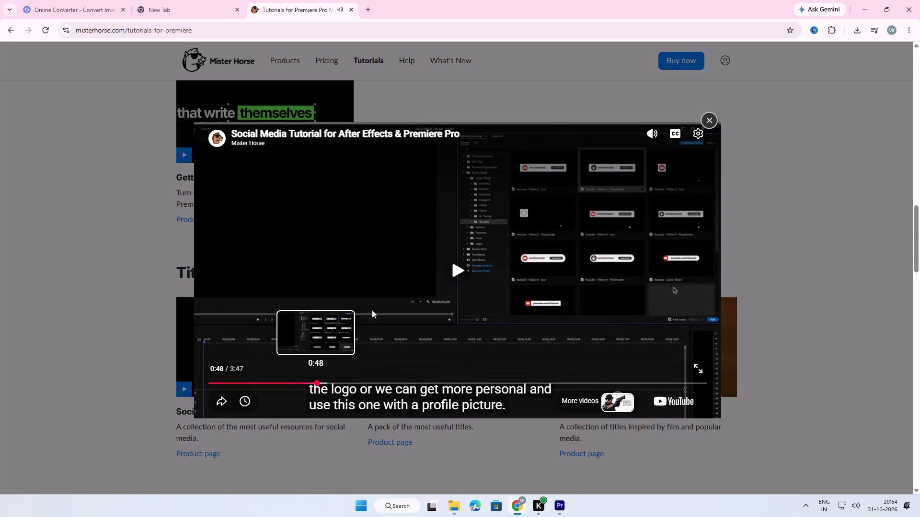
{"action": "left_click", "coordinate": [414, 262]}
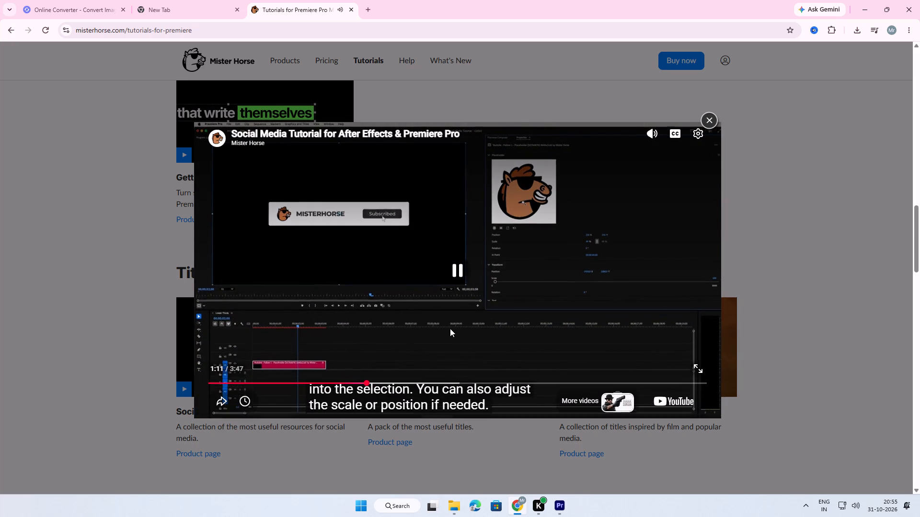
Skim the rest of the Social Media tutorial, from the button and container design settings to about 3:28, and close it.
{"action": "left_click", "coordinate": [395, 382]}
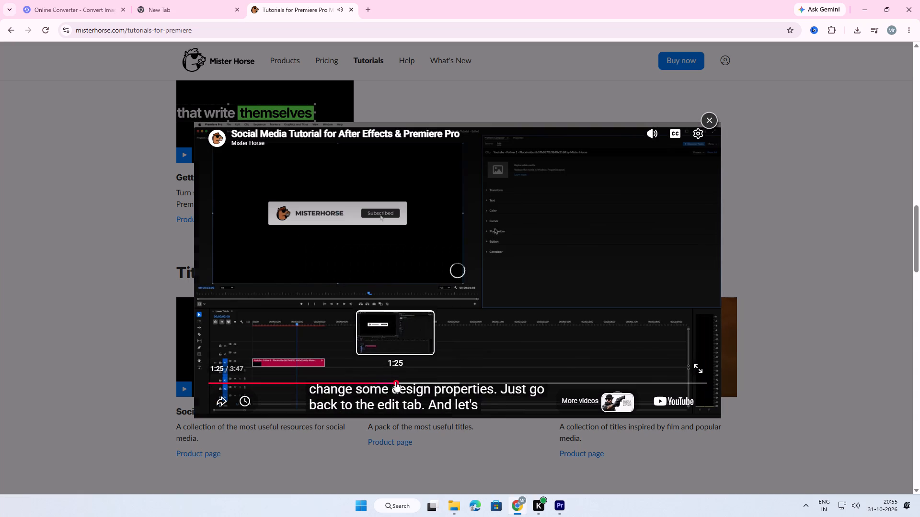
{"action": "left_click", "coordinate": [432, 373]}
{"action": "left_click", "coordinate": [461, 376]}
{"action": "left_click", "coordinate": [485, 376]}
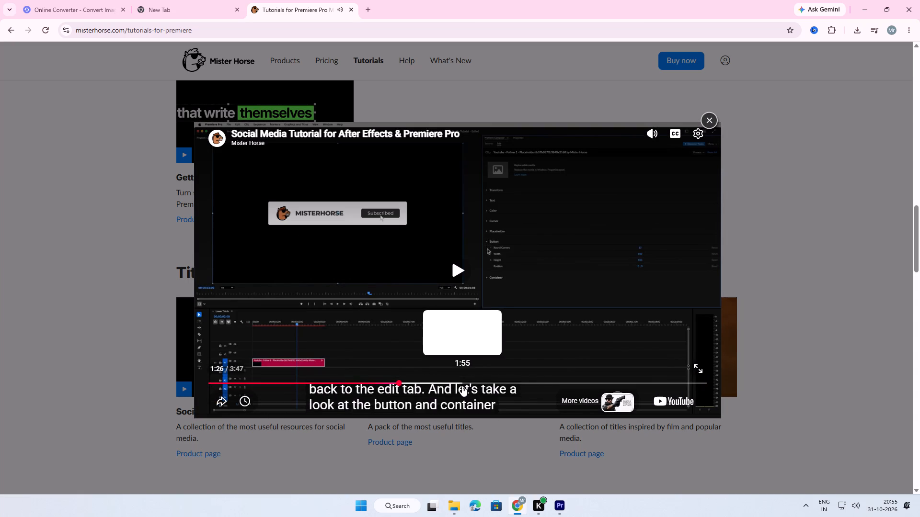
{"action": "left_click", "coordinate": [461, 386]}
{"action": "left_click", "coordinate": [493, 380]}
{"action": "left_click", "coordinate": [526, 382]}
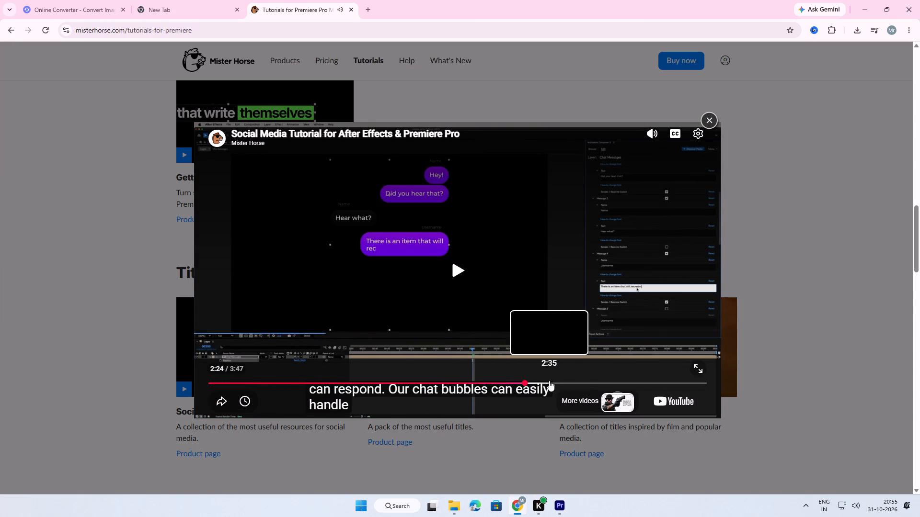
{"action": "left_click", "coordinate": [549, 381]}
{"action": "left_click", "coordinate": [571, 379]}
{"action": "left_click", "coordinate": [586, 380]}
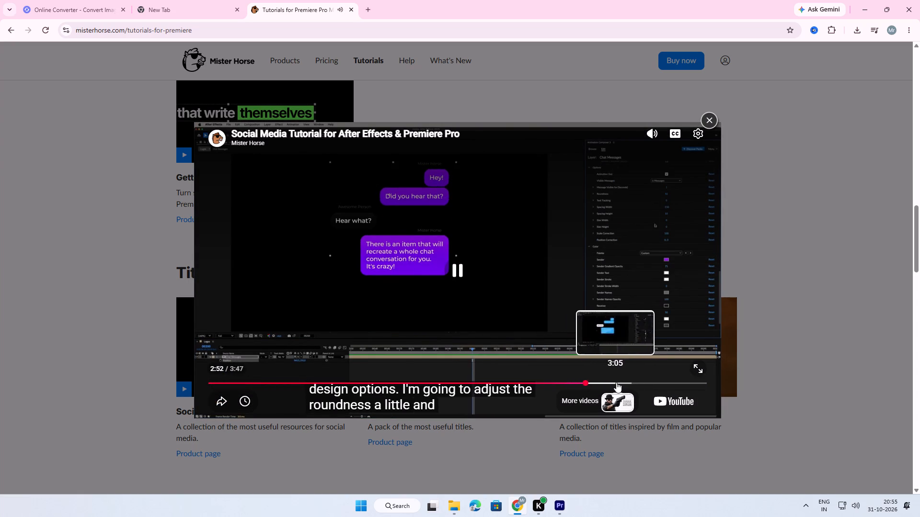
{"action": "left_click", "coordinate": [620, 382]}
{"action": "left_click", "coordinate": [631, 384]}
{"action": "left_click", "coordinate": [647, 384]}
{"action": "left_click", "coordinate": [666, 384]}
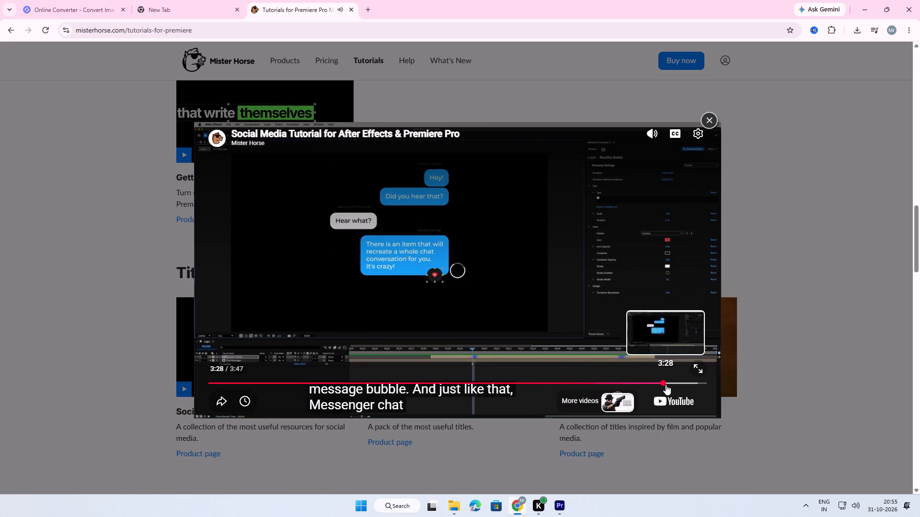
{"action": "left_click", "coordinate": [668, 384]}
{"action": "left_click", "coordinate": [713, 123]}
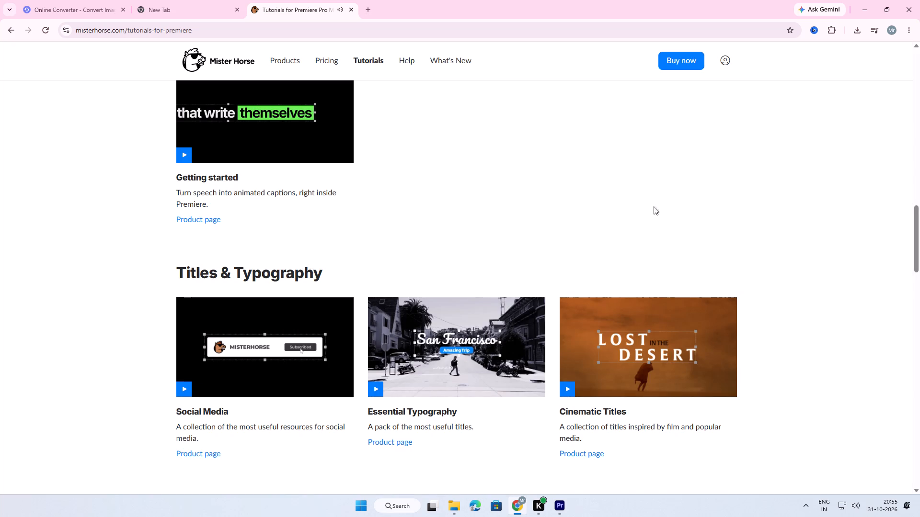
Look through the remaining Premiere tutorials, from Titles & Typography past Animated Fonts to the page footer.
{"action": "scroll", "coordinate": [643, 227], "scroll_direction": "down", "scroll_amount": 5}
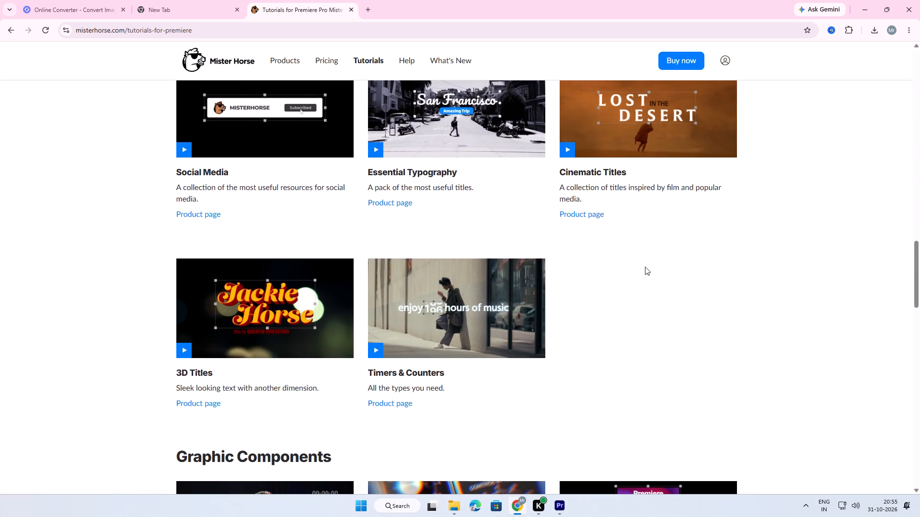
{"action": "scroll", "coordinate": [648, 268], "scroll_direction": "down", "scroll_amount": 7}
{"action": "scroll", "coordinate": [653, 327], "scroll_direction": "down", "scroll_amount": 6}
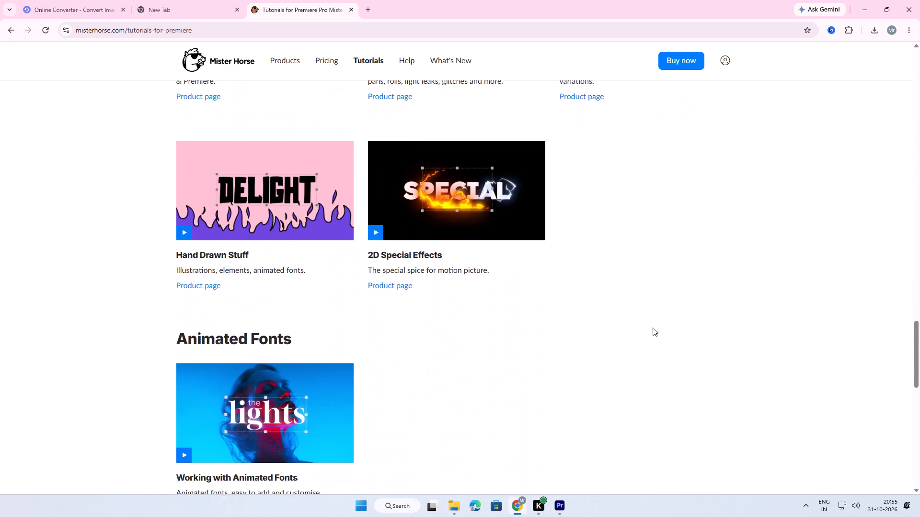
{"action": "scroll", "coordinate": [653, 327], "scroll_direction": "down", "scroll_amount": 4}
{"action": "scroll", "coordinate": [603, 334], "scroll_direction": "down", "scroll_amount": 6}
{"action": "scroll", "coordinate": [519, 339], "scroll_direction": "down", "scroll_amount": 2}
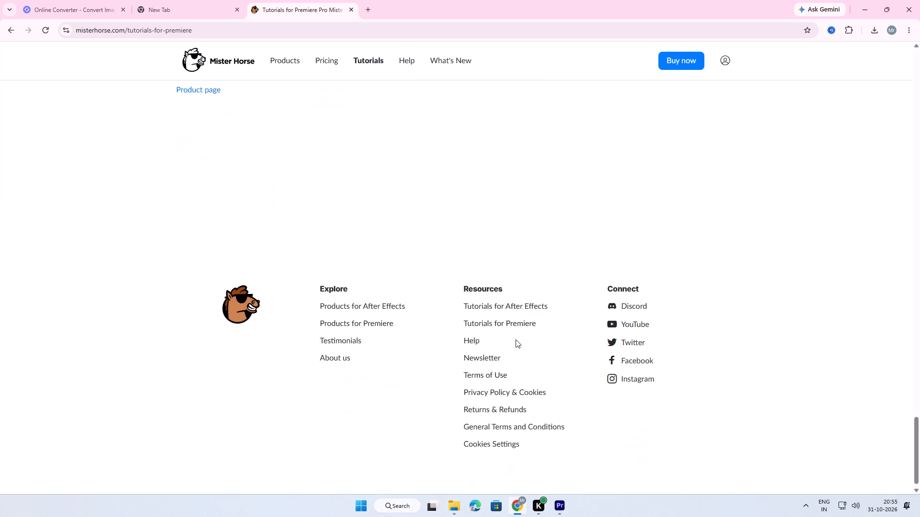
{"action": "scroll", "coordinate": [513, 339], "scroll_direction": "up", "scroll_amount": 3}
Switch to Premiere and check the Animation Composer library and the subscribe animation's properties for a way to replace the icon.
{"action": "left_click", "coordinate": [553, 508]}
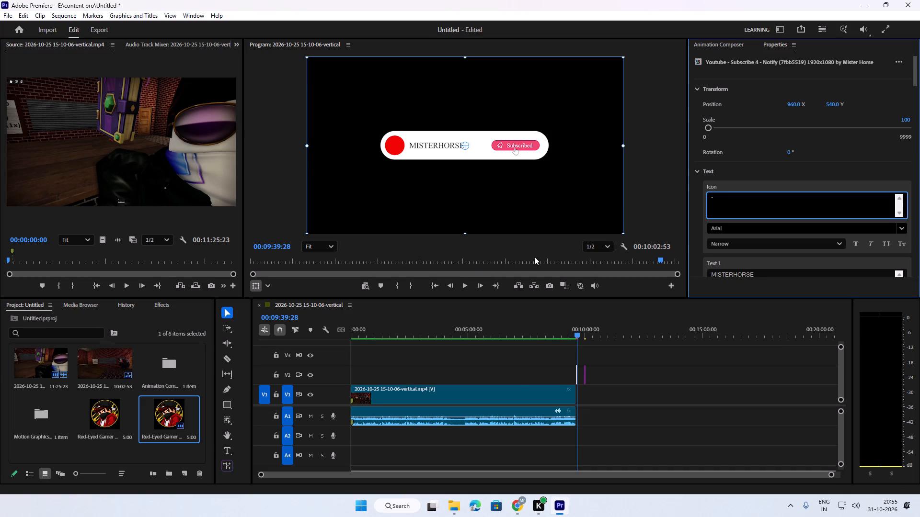
{"action": "left_click_drag", "start_coordinate": [576, 332], "coordinate": [556, 333]}
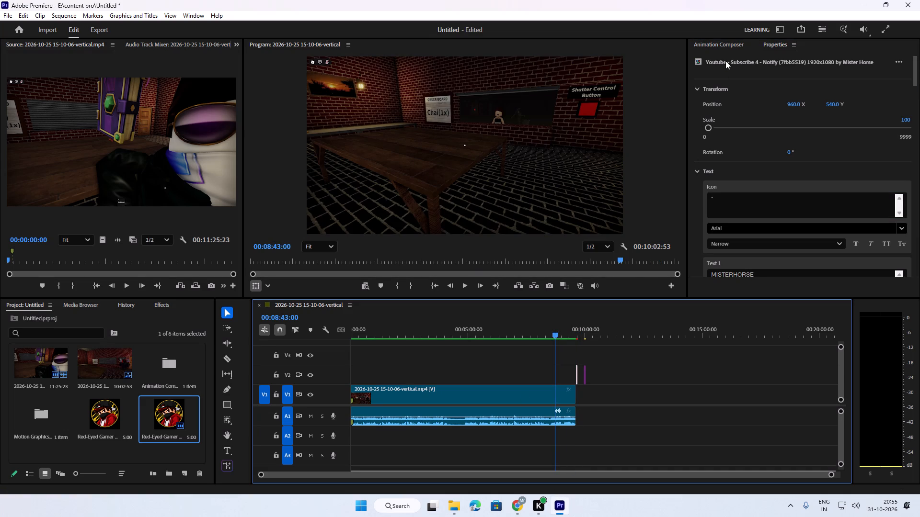
{"action": "left_click", "coordinate": [725, 60]}
{"action": "left_click", "coordinate": [721, 48]}
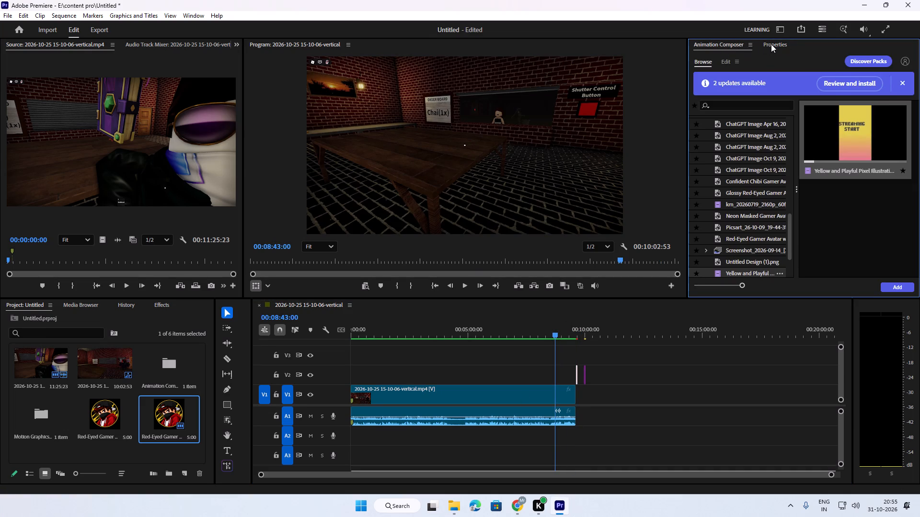
{"action": "left_click", "coordinate": [772, 44]}
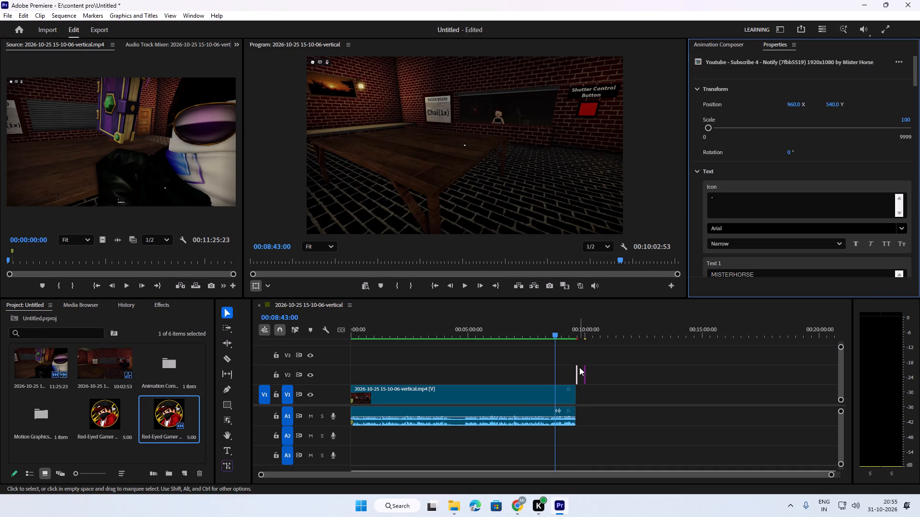
{"action": "left_click", "coordinate": [189, 11]}
{"action": "left_click", "coordinate": [189, 12]}
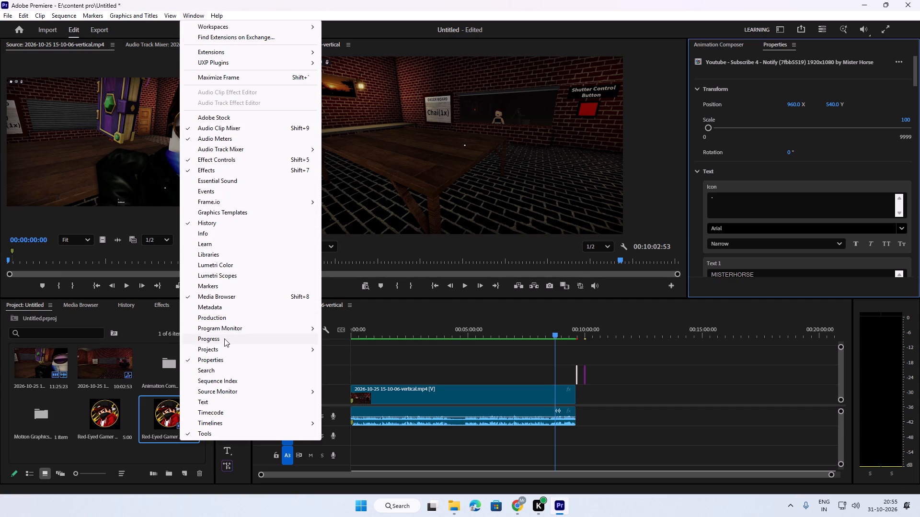
{"action": "left_click", "coordinate": [225, 361]}
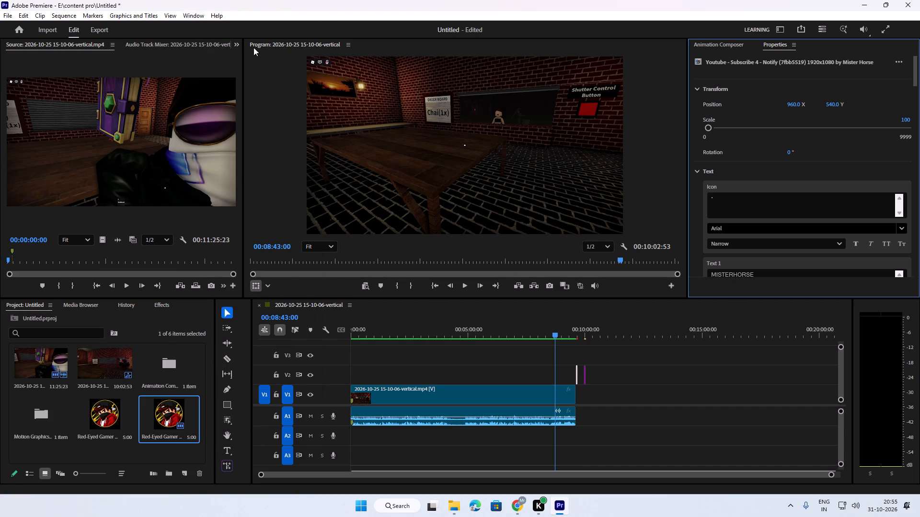
Move the playhead to 00:09:33:20, select the subscribe animation on V2, collapse its Transform properties, and examine its Text settings.
{"action": "left_click_drag", "start_coordinate": [557, 335], "coordinate": [577, 341]}
{"action": "left_click", "coordinate": [567, 340]}
{"action": "left_click_drag", "start_coordinate": [561, 351], "coordinate": [580, 369]}
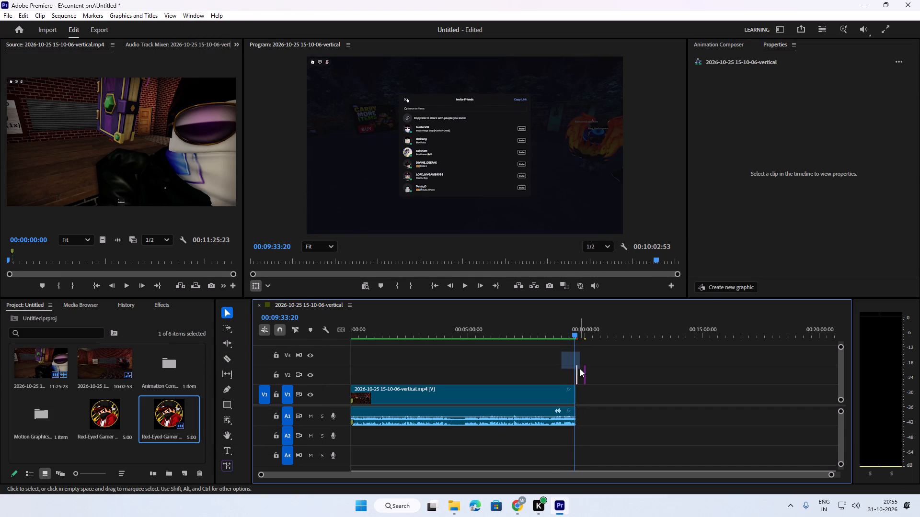
{"action": "double_click", "coordinate": [707, 89]}
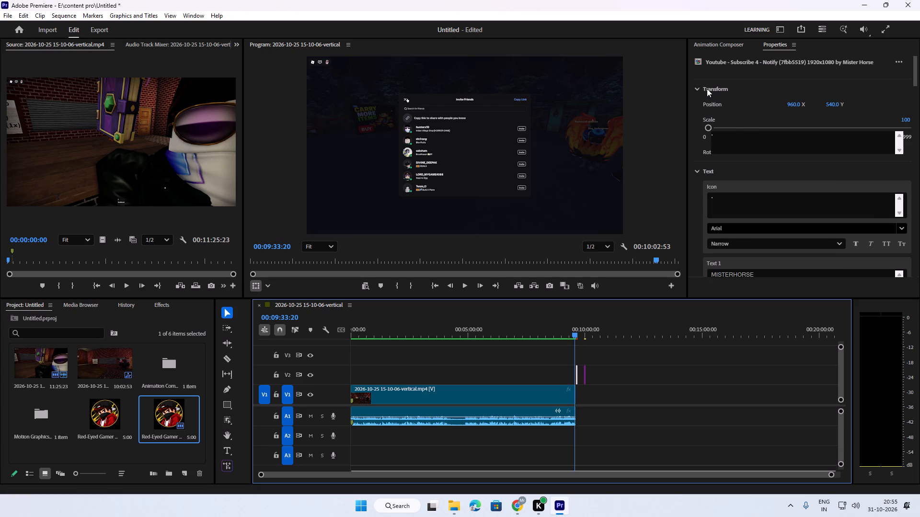
{"action": "left_click", "coordinate": [707, 89]}
{"action": "double_click", "coordinate": [707, 89]}
{"action": "double_click", "coordinate": [707, 89]}
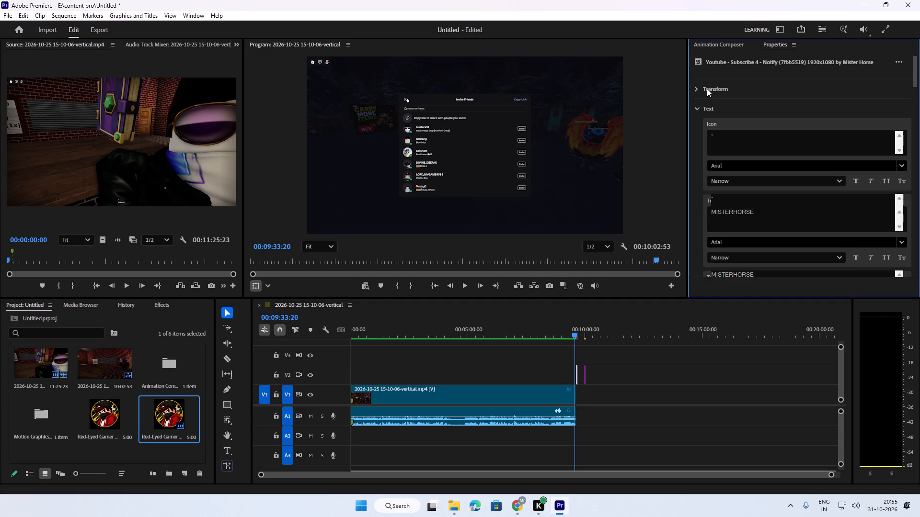
{"action": "left_click", "coordinate": [702, 110]}
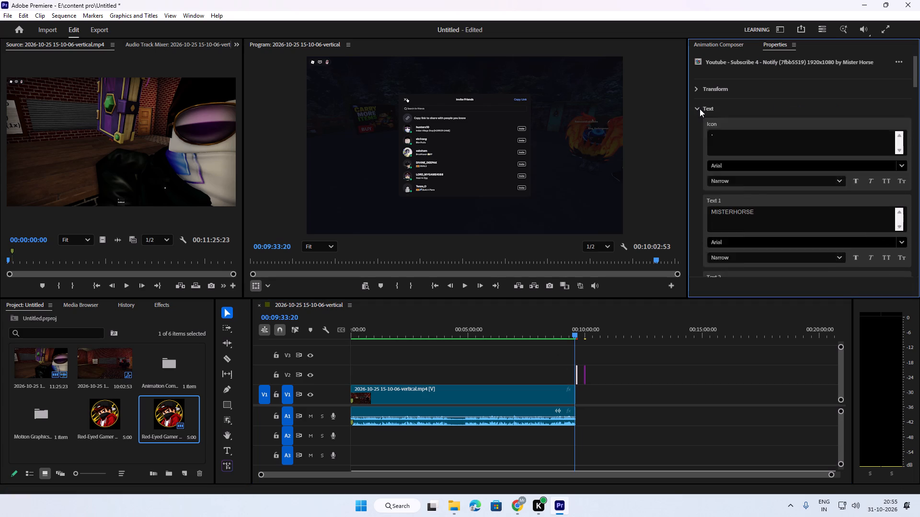
{"action": "left_click", "coordinate": [700, 109]}
{"action": "left_click", "coordinate": [700, 109]}
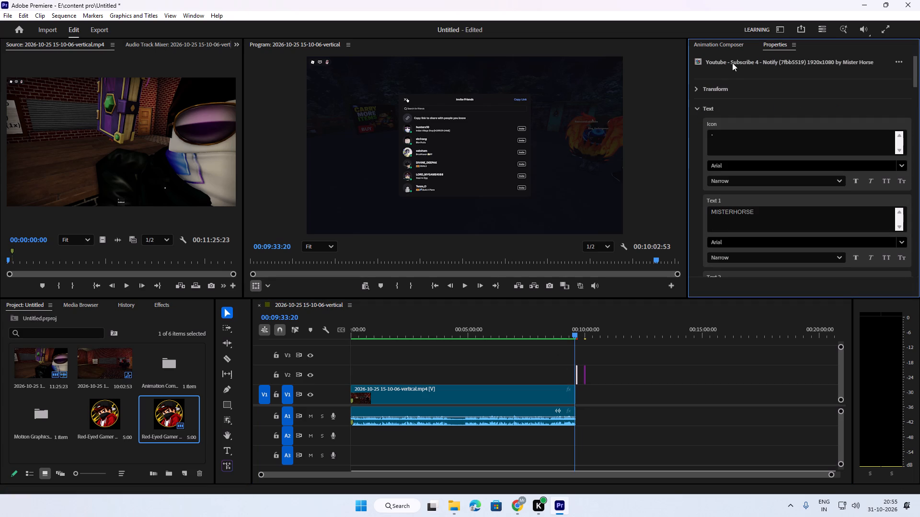
{"action": "left_click", "coordinate": [733, 62]}
{"action": "triple_click", "coordinate": [760, 62]}
{"action": "triple_click", "coordinate": [769, 60]}
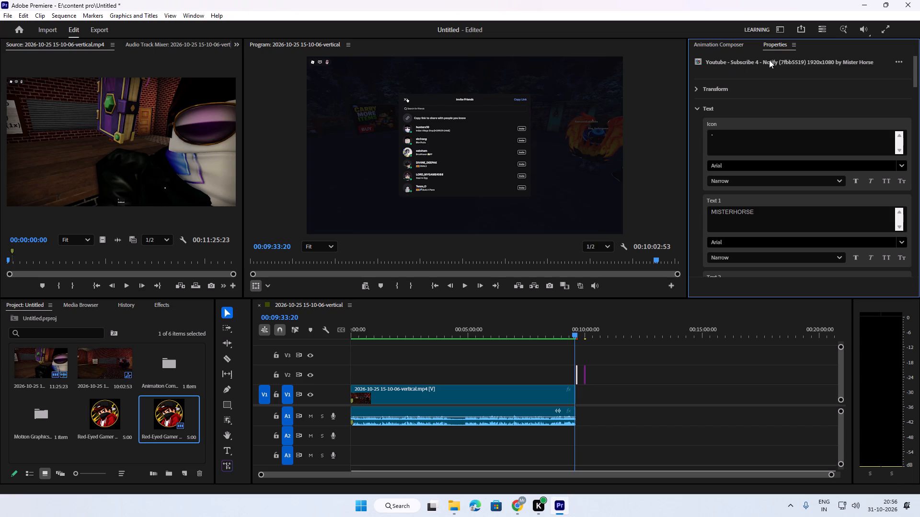
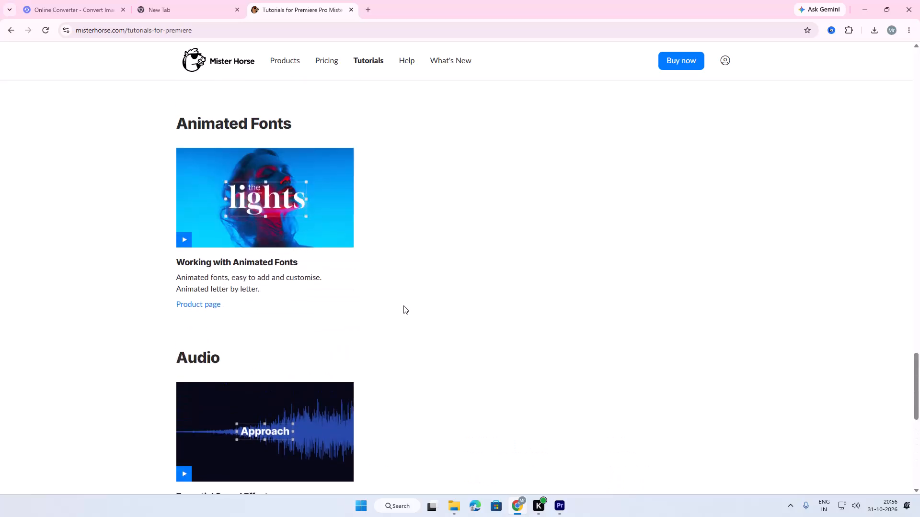
Look back up through the Premiere tutorials, from Animated Fonts to the Quick Start tutorial for Premiere Composer.
{"action": "scroll", "coordinate": [403, 306], "scroll_direction": "up", "scroll_amount": 3}
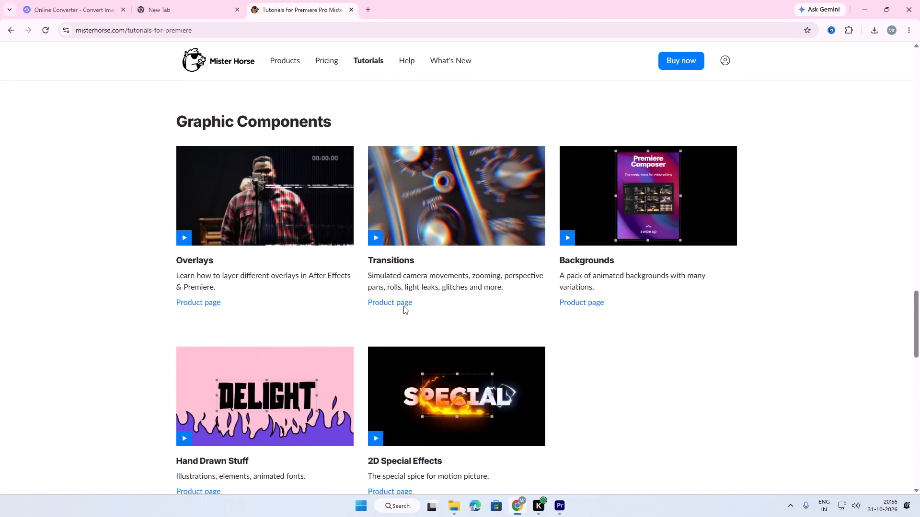
{"action": "scroll", "coordinate": [403, 306], "scroll_direction": "up", "scroll_amount": 11}
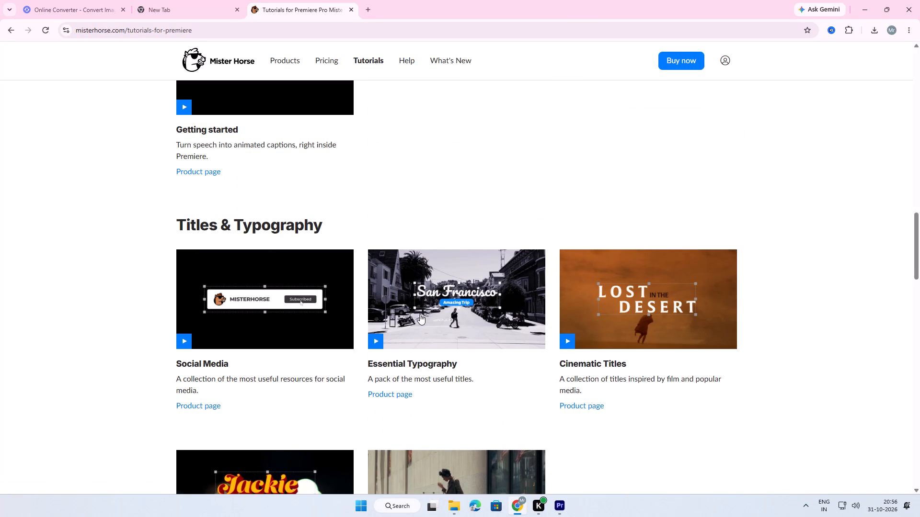
{"action": "scroll", "coordinate": [289, 370], "scroll_direction": "up", "scroll_amount": 6}
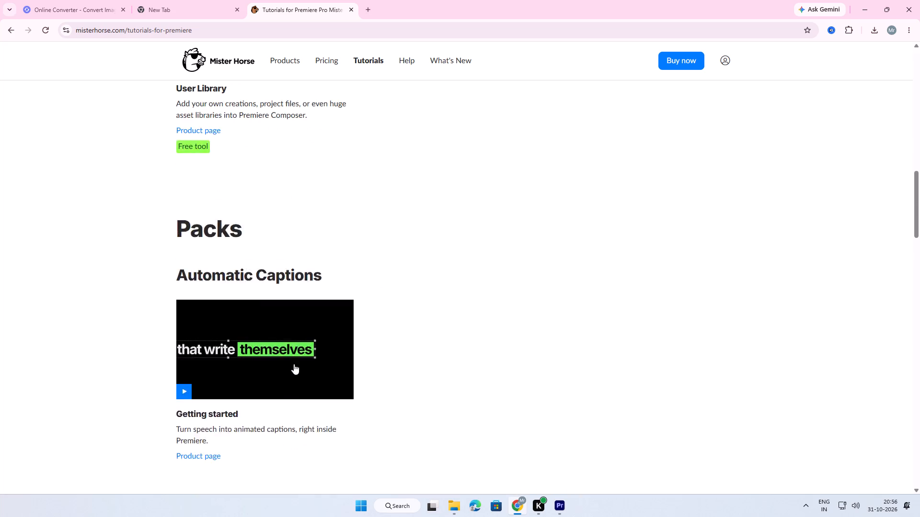
{"action": "scroll", "coordinate": [294, 364], "scroll_direction": "up", "scroll_amount": 12}
{"action": "scroll", "coordinate": [346, 365], "scroll_direction": "up", "scroll_amount": 2}
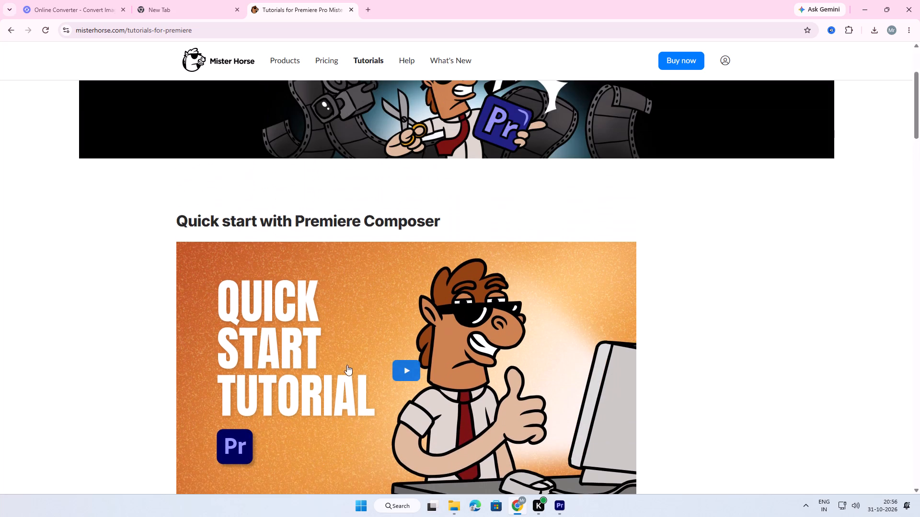
{"action": "scroll", "coordinate": [360, 370], "scroll_direction": "down", "scroll_amount": 2}
Open the Quick Start tutorial and skim the introduction, transitions and text presets chapters up to about 5:27.
{"action": "left_click", "coordinate": [394, 276]}
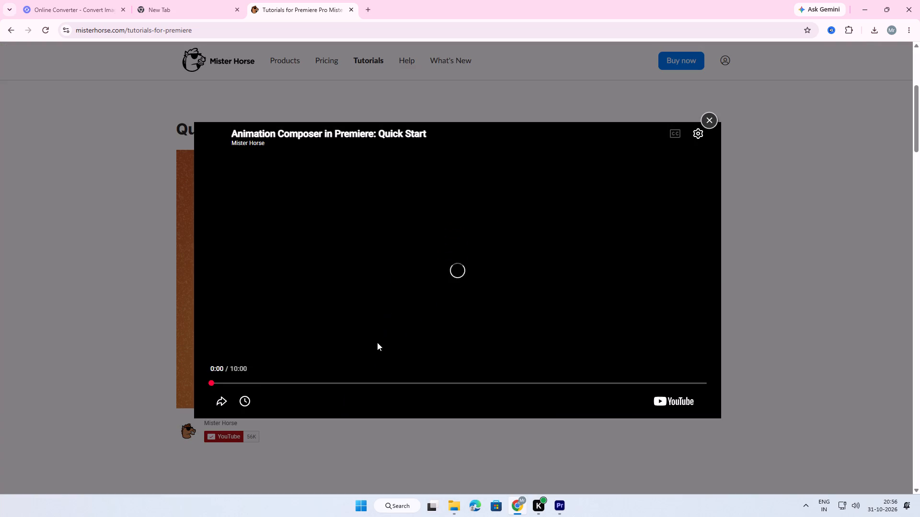
{"action": "left_click", "coordinate": [244, 378]}
{"action": "left_click", "coordinate": [239, 387]}
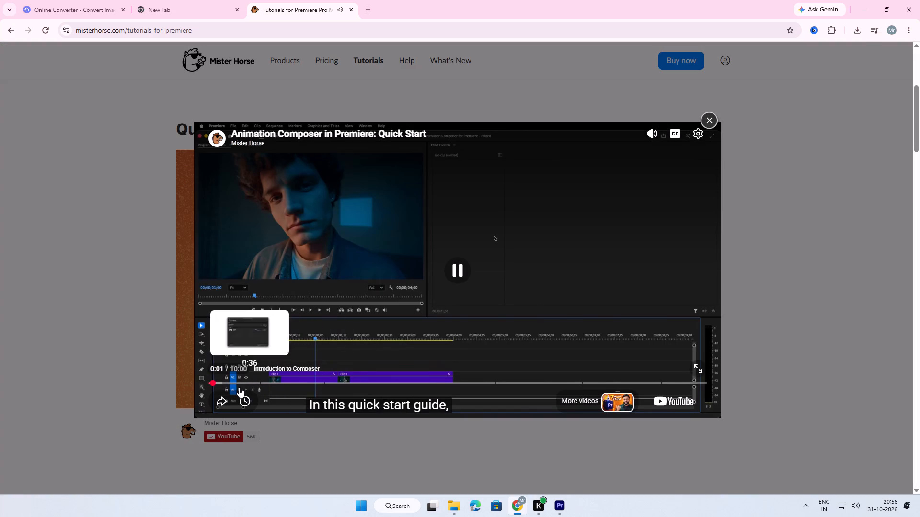
{"action": "left_click", "coordinate": [370, 333]}
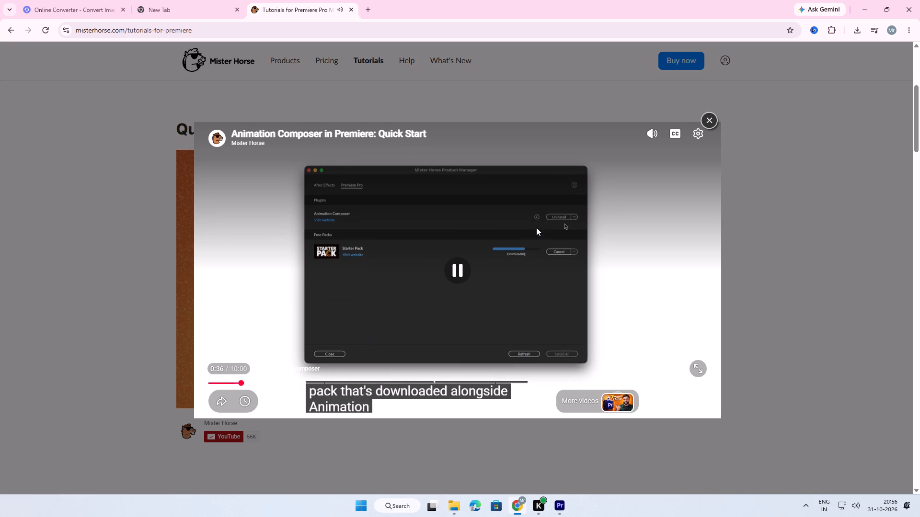
{"action": "left_click", "coordinate": [257, 380]}
{"action": "left_click", "coordinate": [288, 379]}
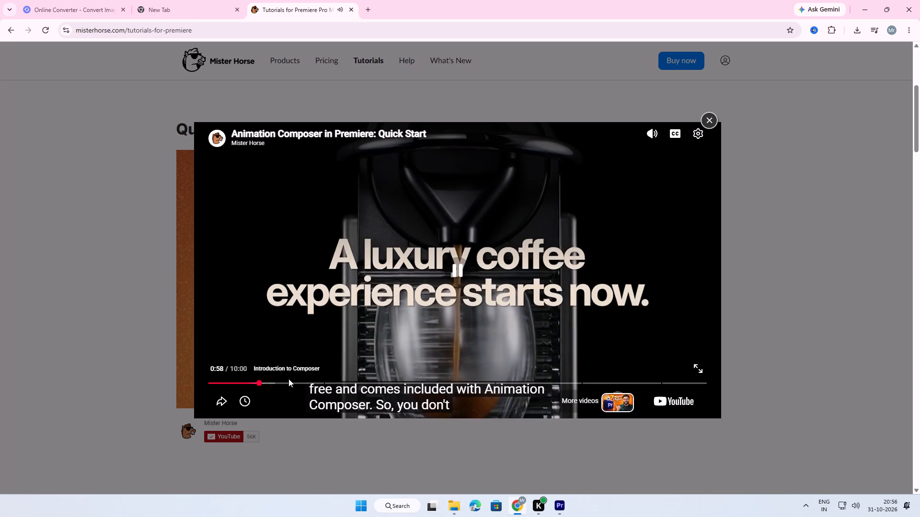
{"action": "left_click", "coordinate": [324, 378]}
{"action": "left_click", "coordinate": [316, 384]}
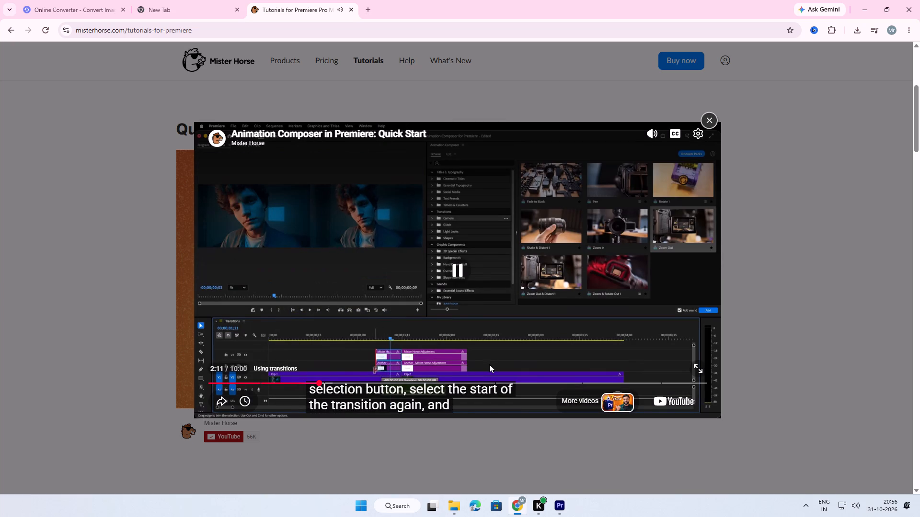
{"action": "left_click", "coordinate": [335, 382]}
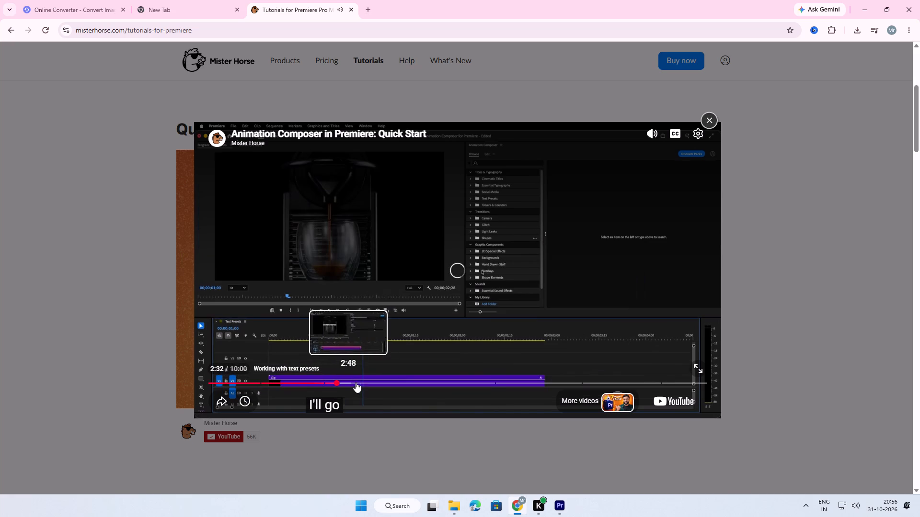
{"action": "left_click", "coordinate": [360, 382]}
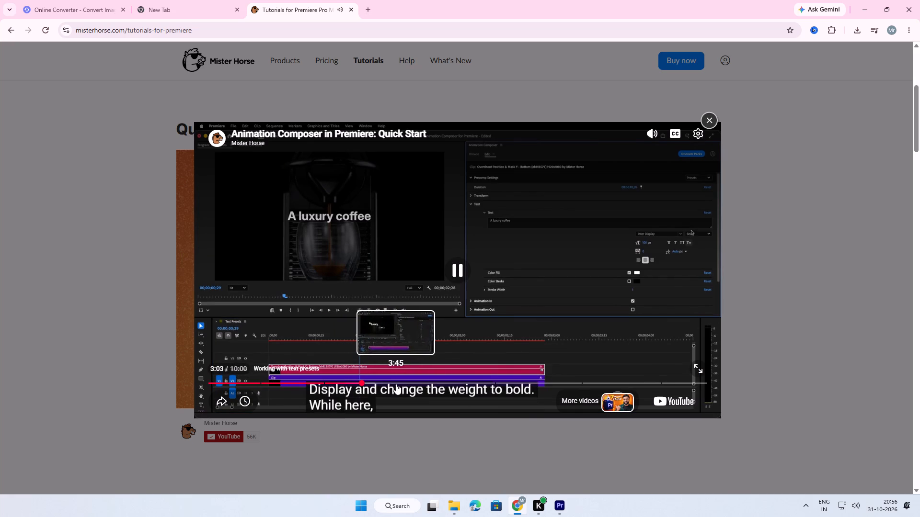
{"action": "left_click", "coordinate": [402, 384]}
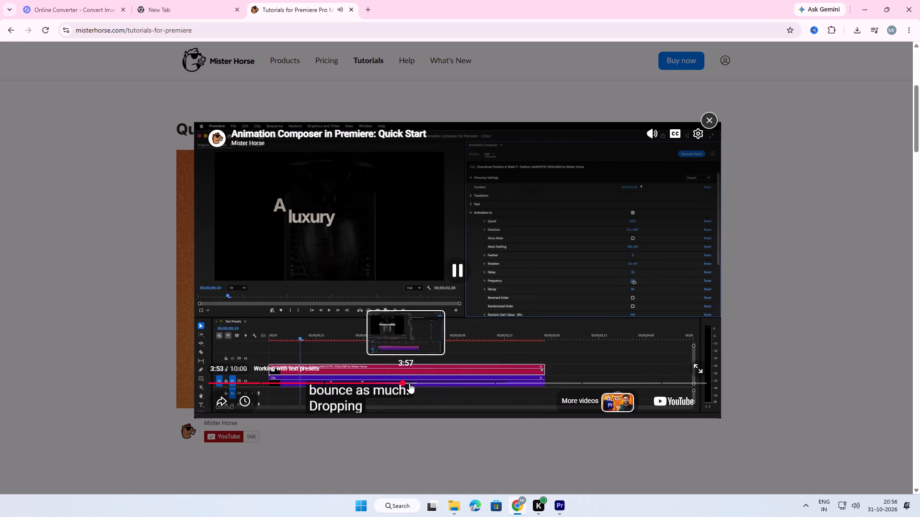
{"action": "left_click", "coordinate": [417, 383]}
{"action": "left_click", "coordinate": [445, 381]}
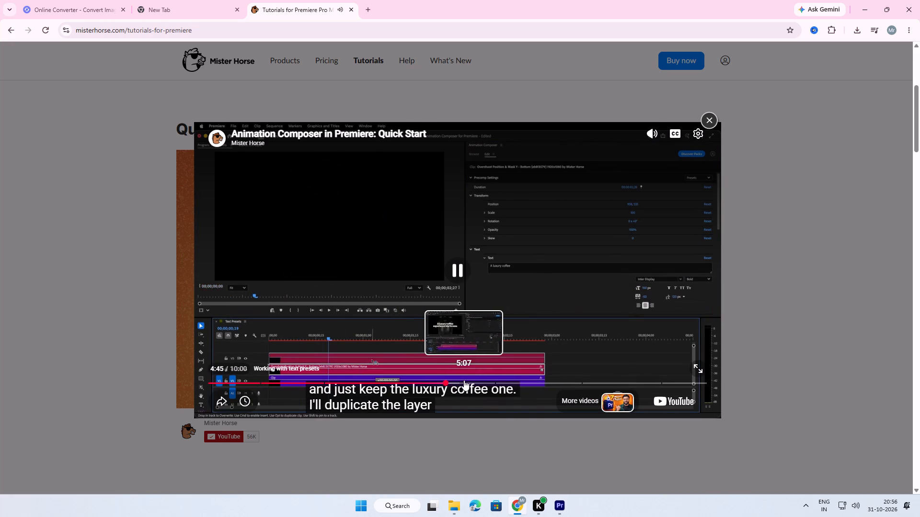
{"action": "left_click", "coordinate": [464, 380]}
{"action": "left_click", "coordinate": [481, 380]}
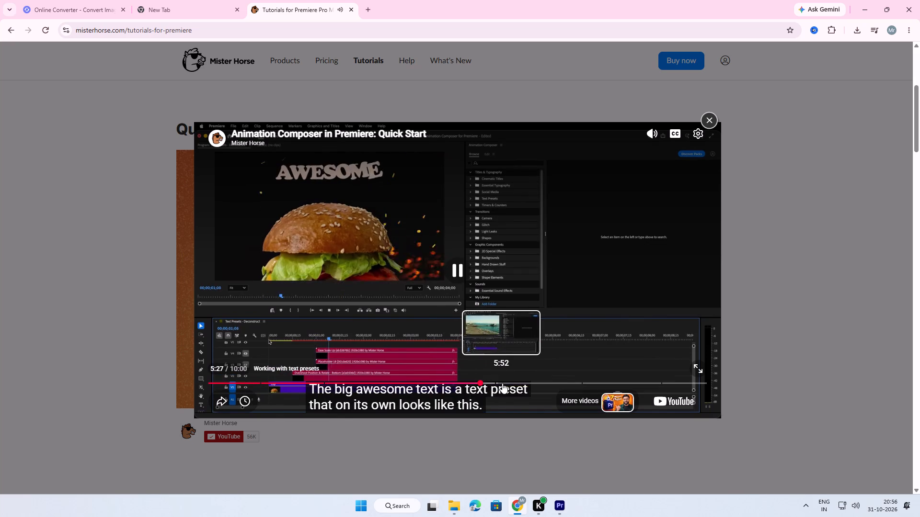
Skim the Quick Start tutorial's title customizing, sound assets and user library chapters to about 9:30, and close the video.
{"action": "left_click", "coordinate": [503, 383]}
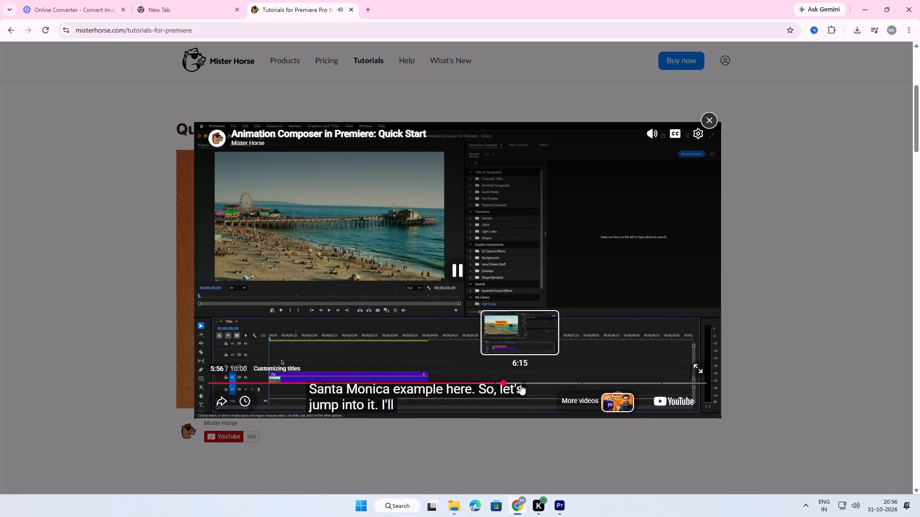
{"action": "left_click", "coordinate": [518, 380]}
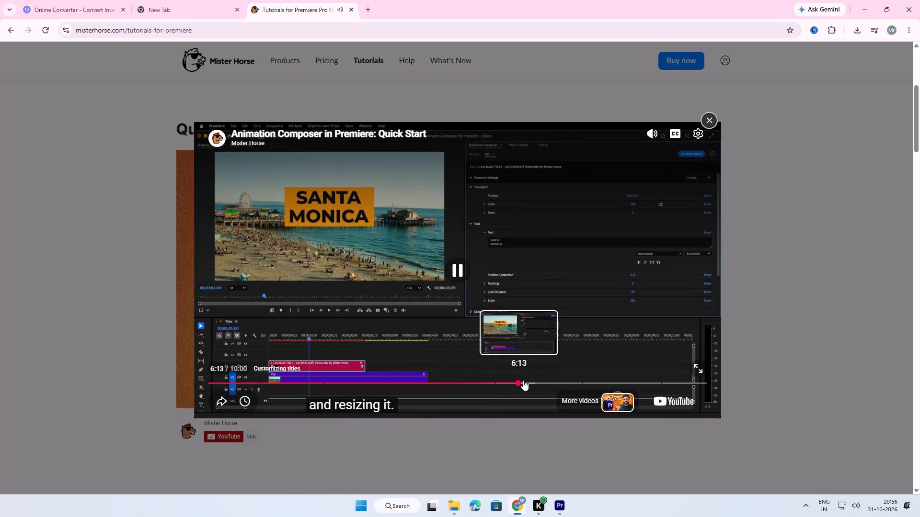
{"action": "left_click", "coordinate": [532, 380]}
{"action": "left_click", "coordinate": [555, 382]}
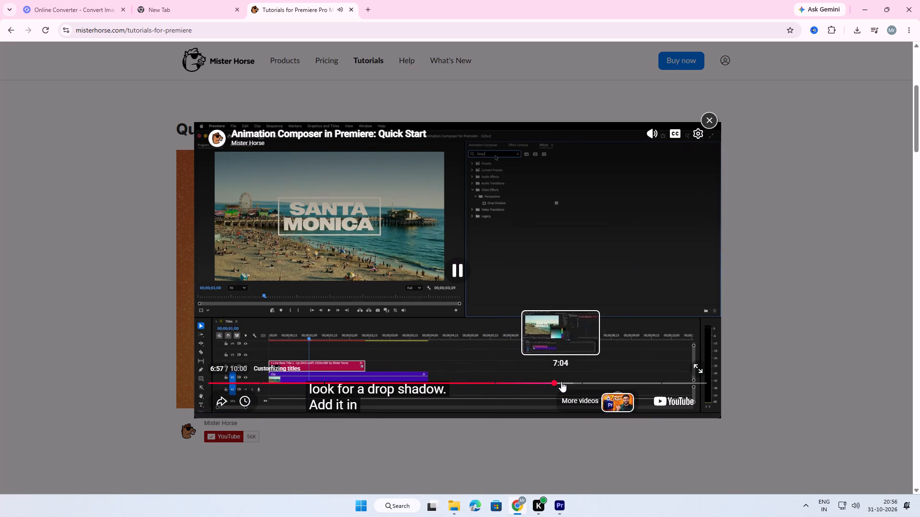
{"action": "left_click", "coordinate": [565, 382]}
{"action": "left_click", "coordinate": [576, 382]}
{"action": "left_click", "coordinate": [588, 382]}
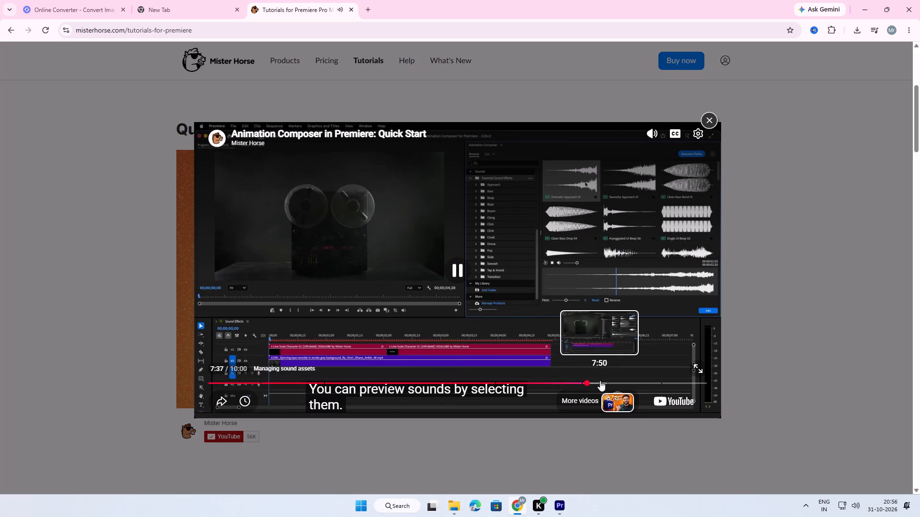
{"action": "left_click", "coordinate": [600, 381]}
{"action": "left_click", "coordinate": [608, 381]}
{"action": "left_click", "coordinate": [619, 381]}
{"action": "left_click", "coordinate": [627, 381]}
{"action": "left_click", "coordinate": [639, 381]}
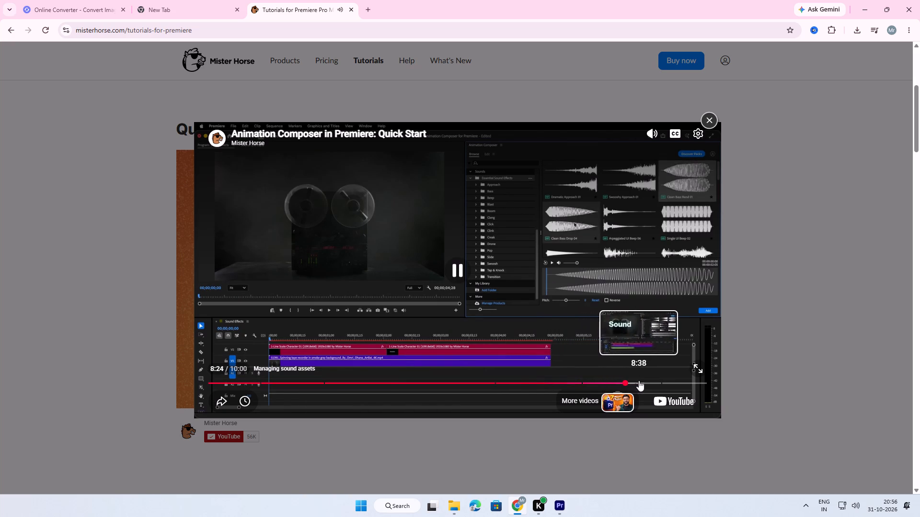
{"action": "left_click", "coordinate": [650, 381]}
{"action": "left_click", "coordinate": [660, 381]}
{"action": "left_click", "coordinate": [668, 381]}
{"action": "left_click", "coordinate": [673, 381]}
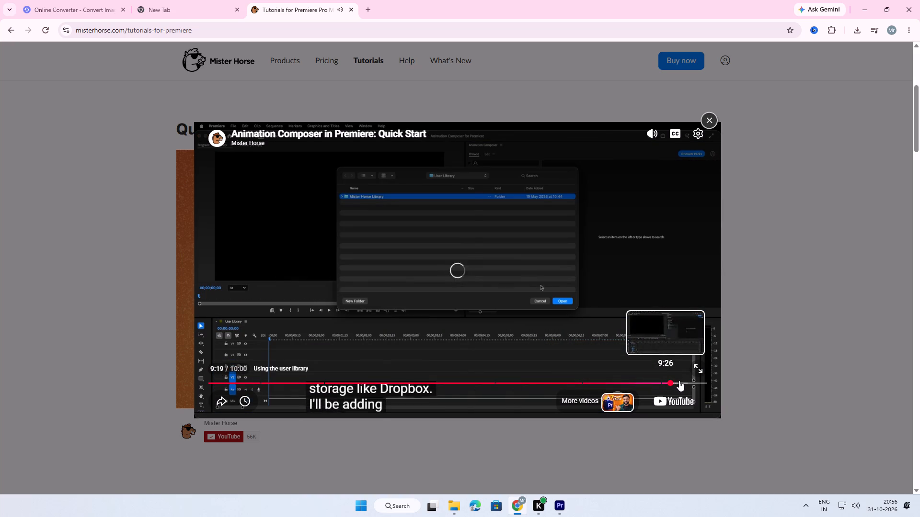
{"action": "left_click", "coordinate": [679, 381]}
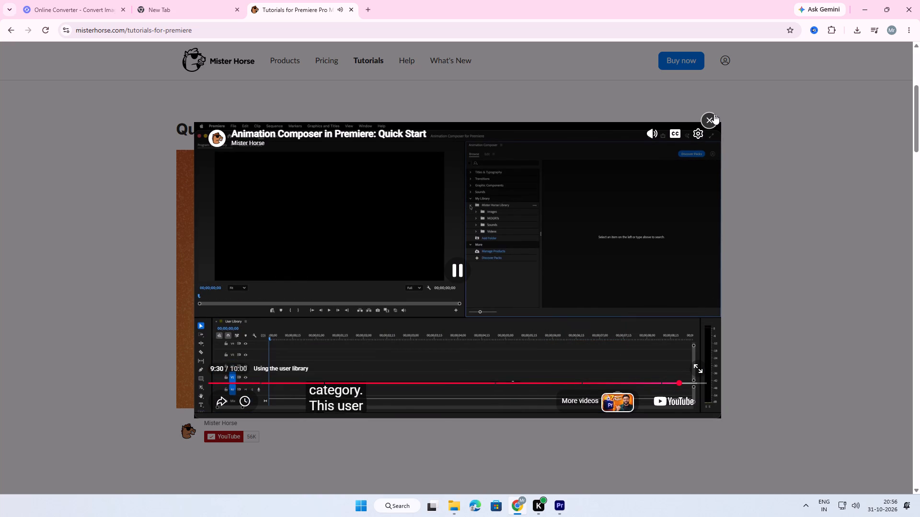
{"action": "left_click", "coordinate": [714, 114]}
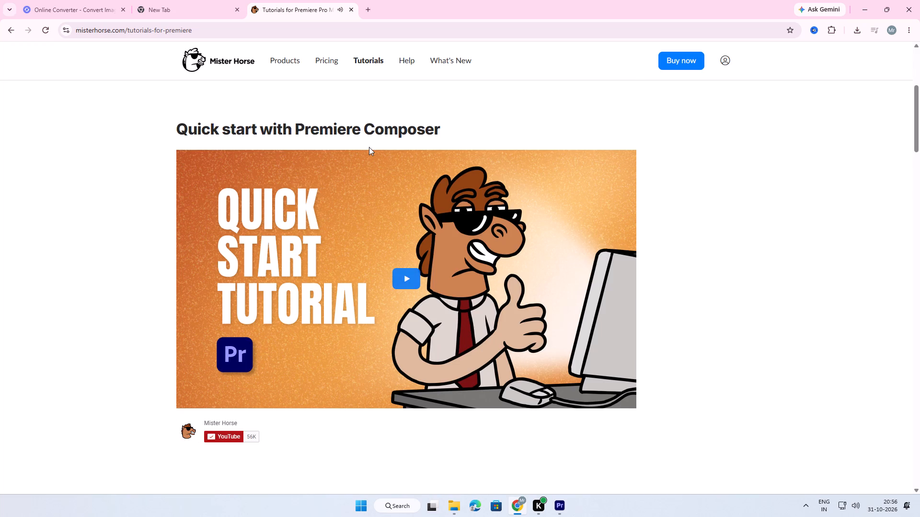
{"action": "scroll", "coordinate": [427, 230], "scroll_direction": "down", "scroll_amount": 2}
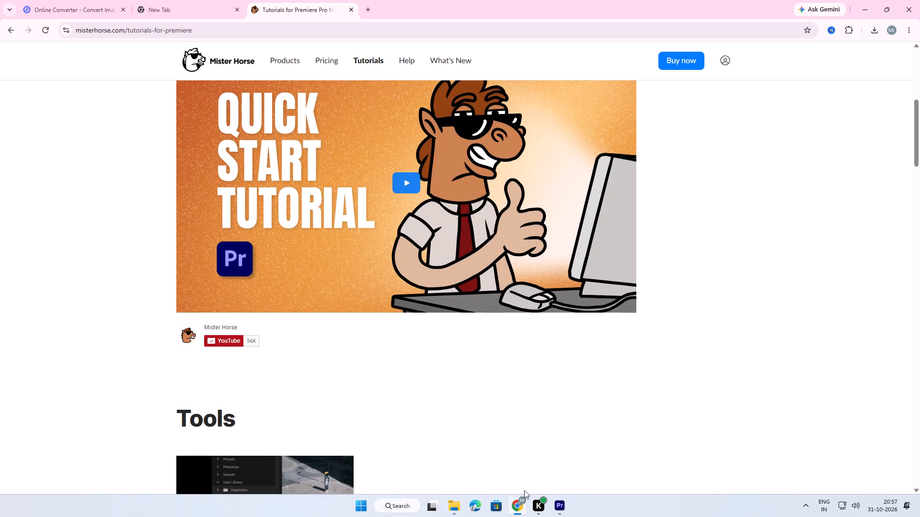
Switch to Premiere and delete both animation clips on V2 at the end of the gameplay recording.
{"action": "left_click", "coordinate": [555, 506]}
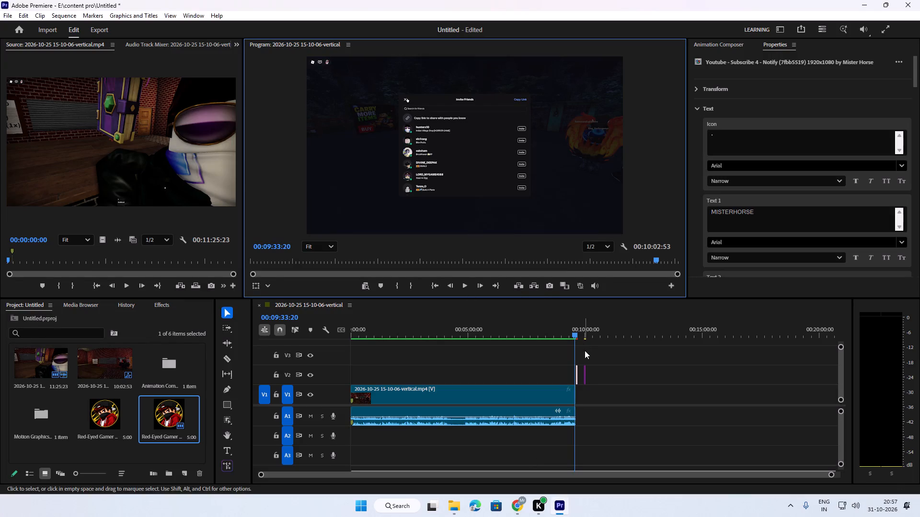
{"action": "left_click_drag", "start_coordinate": [556, 354], "coordinate": [603, 379]}
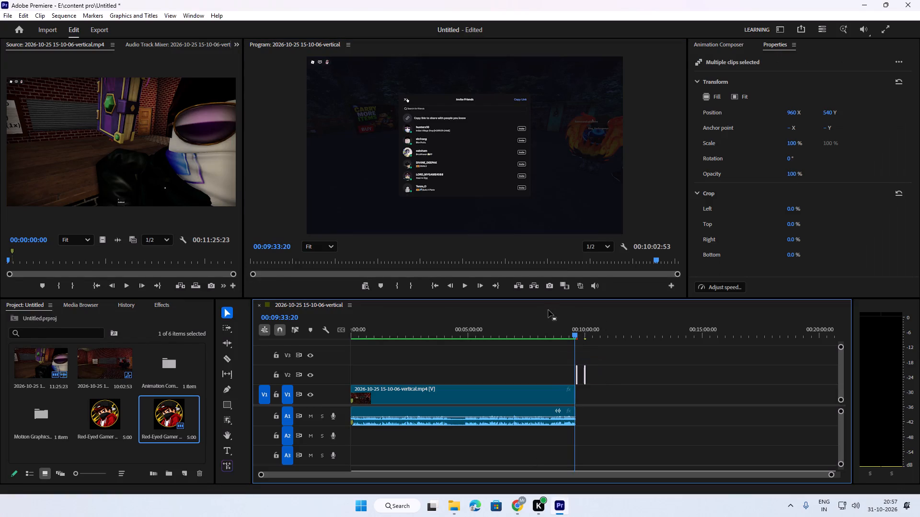
{"action": "key", "text": "Delete"}
Check Animation Composer for updates in the Mister Horse Product Manager.
{"action": "left_click", "coordinate": [740, 41]}
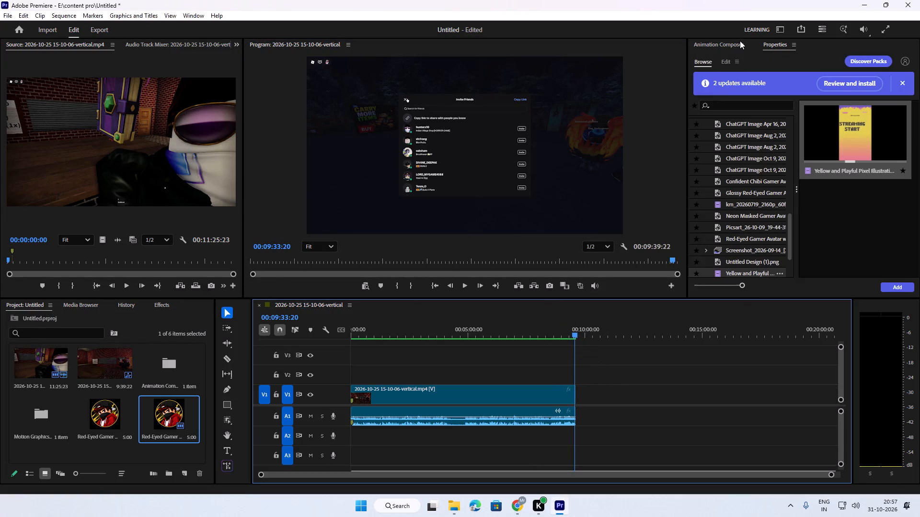
{"action": "left_click", "coordinate": [899, 65]}
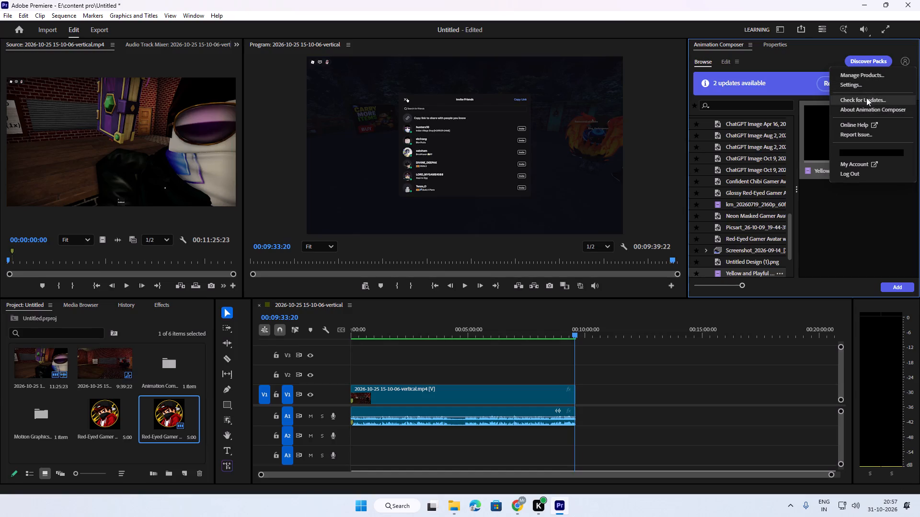
{"action": "left_click", "coordinate": [866, 98]}
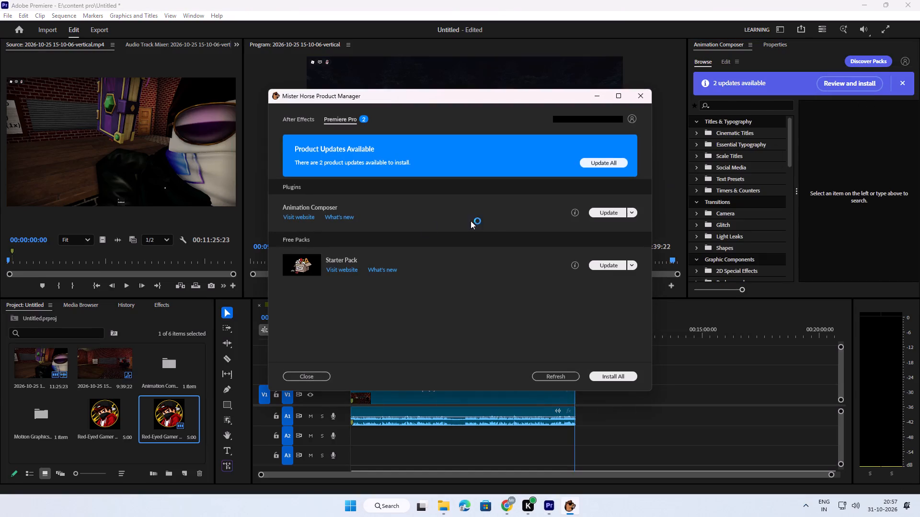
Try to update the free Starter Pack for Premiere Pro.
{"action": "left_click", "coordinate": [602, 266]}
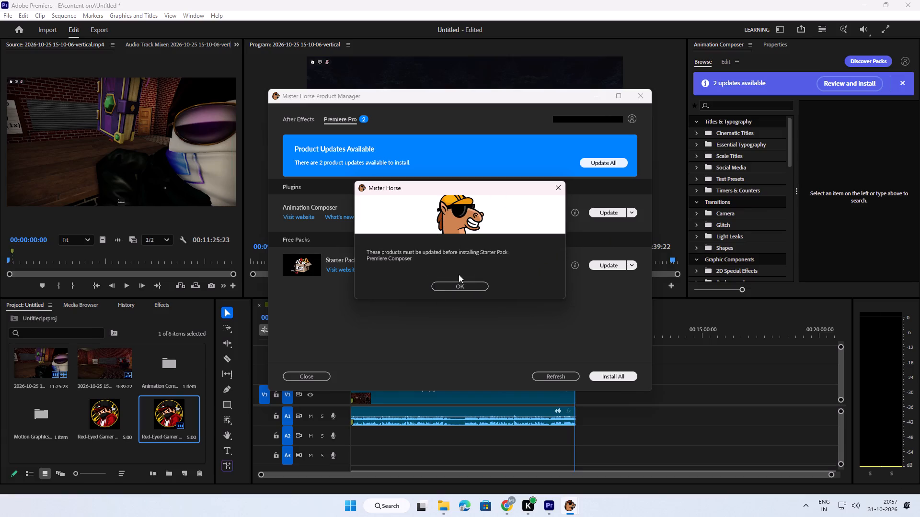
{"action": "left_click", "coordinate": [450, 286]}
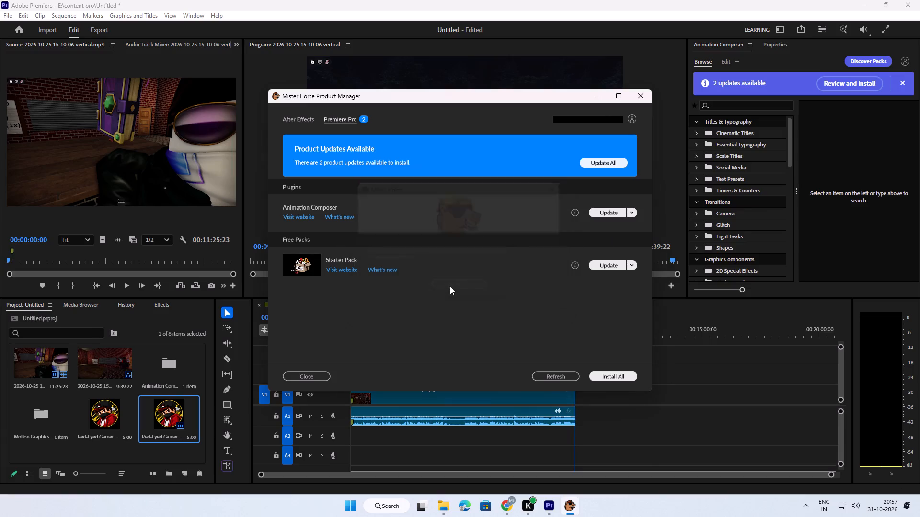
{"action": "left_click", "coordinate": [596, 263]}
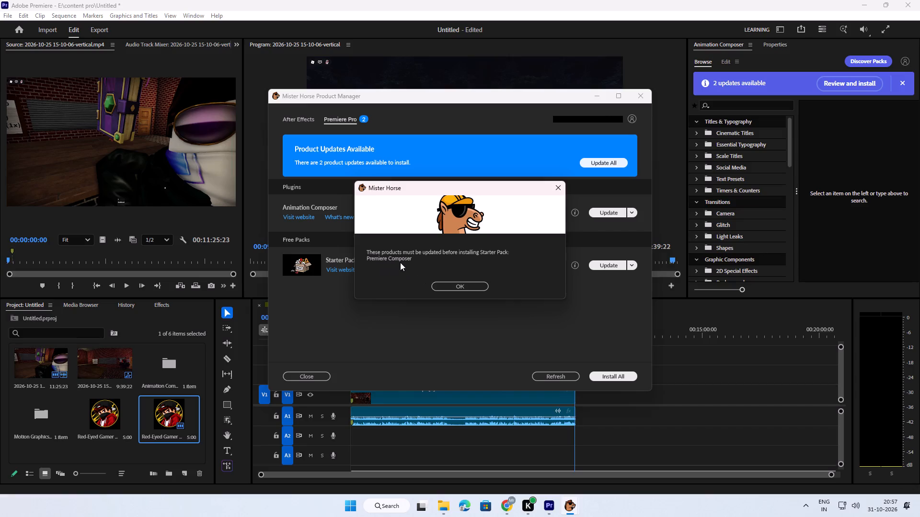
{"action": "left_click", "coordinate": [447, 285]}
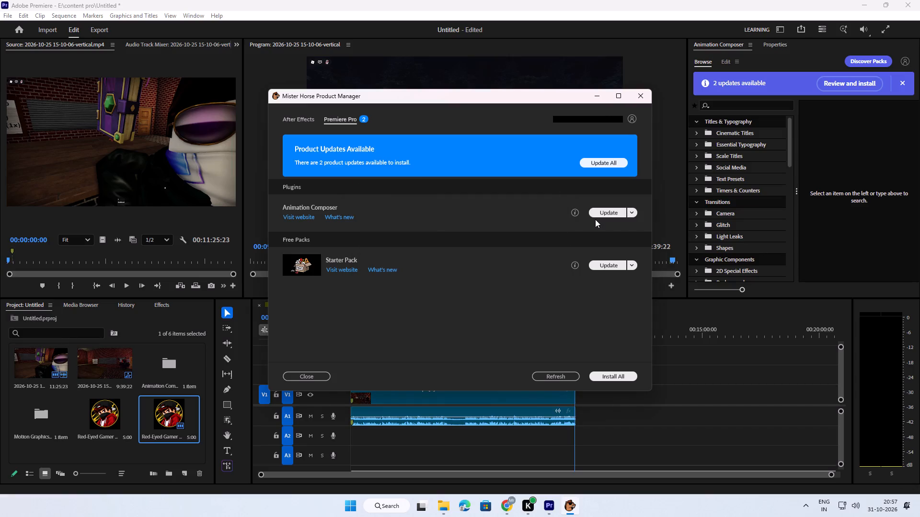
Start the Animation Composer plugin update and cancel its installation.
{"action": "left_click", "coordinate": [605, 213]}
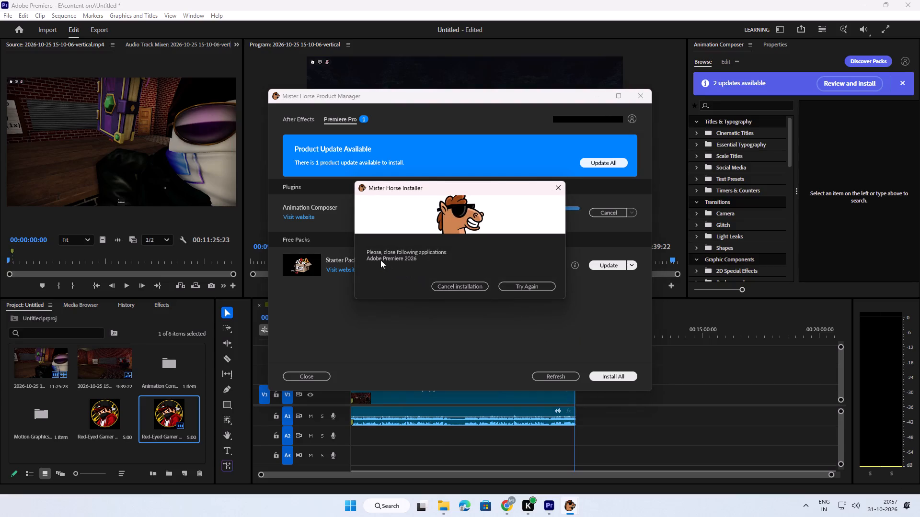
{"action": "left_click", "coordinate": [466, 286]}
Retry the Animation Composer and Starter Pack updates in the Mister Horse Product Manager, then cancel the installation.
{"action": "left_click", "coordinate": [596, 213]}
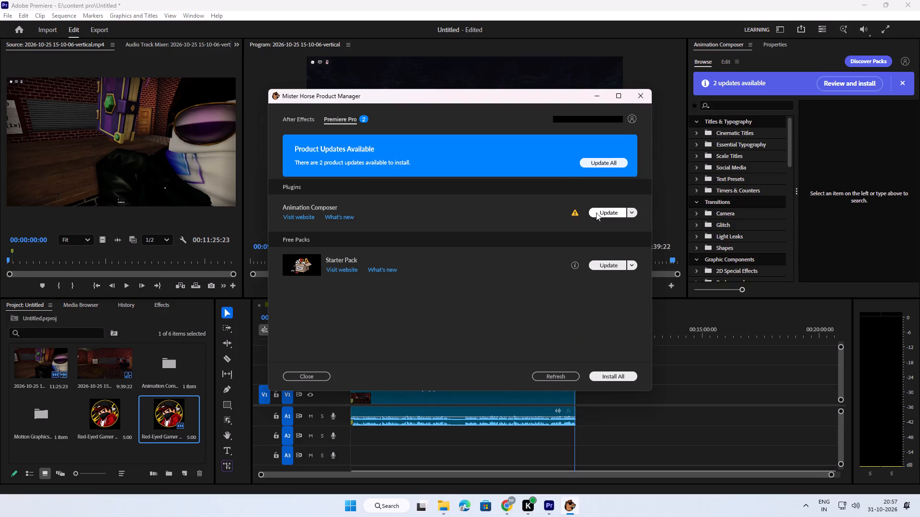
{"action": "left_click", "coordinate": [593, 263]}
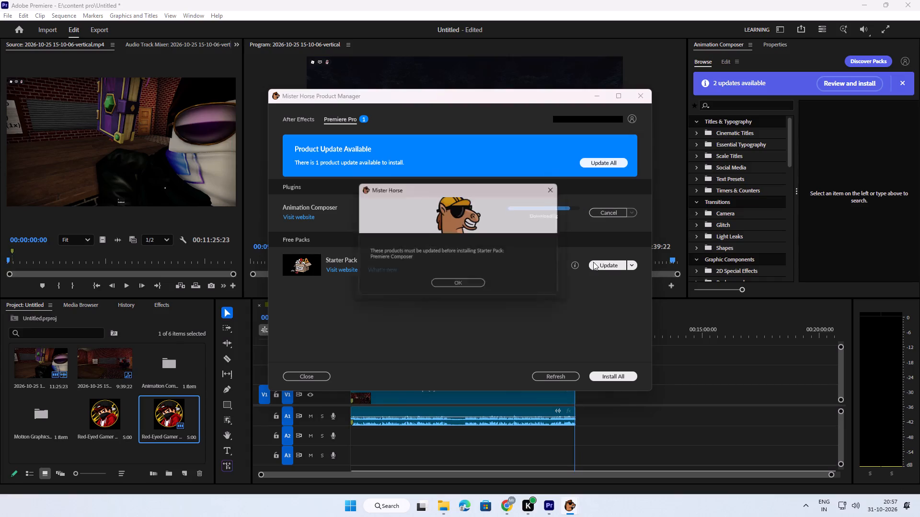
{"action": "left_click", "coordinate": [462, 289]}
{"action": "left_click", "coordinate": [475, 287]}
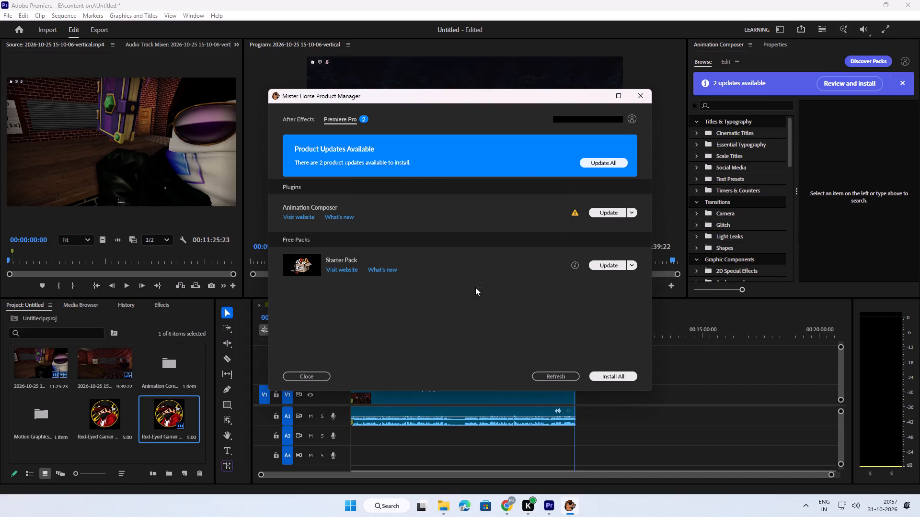
Return to Premiere, add Animation Composer's Arrow 1 shape element to V2 at the end of the gameplay recording, and preview it.
{"action": "left_click", "coordinate": [598, 98]}
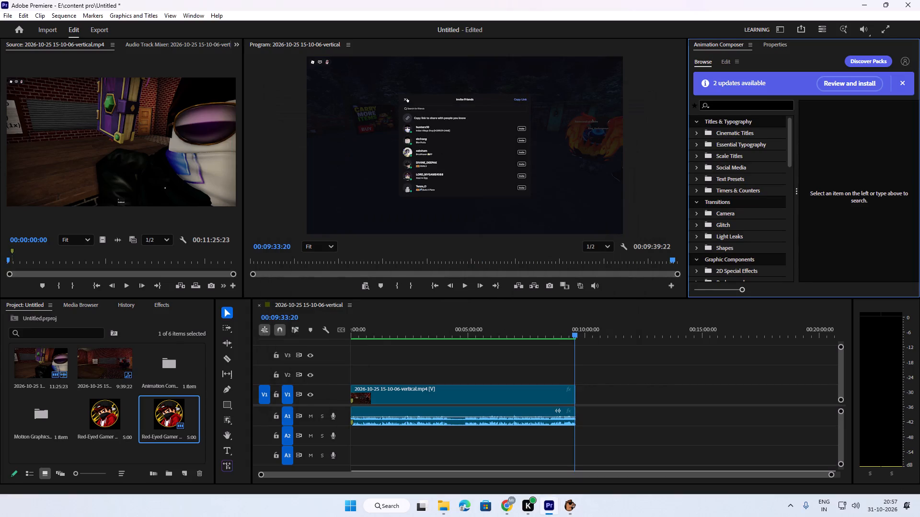
{"action": "scroll", "coordinate": [713, 252], "scroll_direction": "down", "scroll_amount": 2}
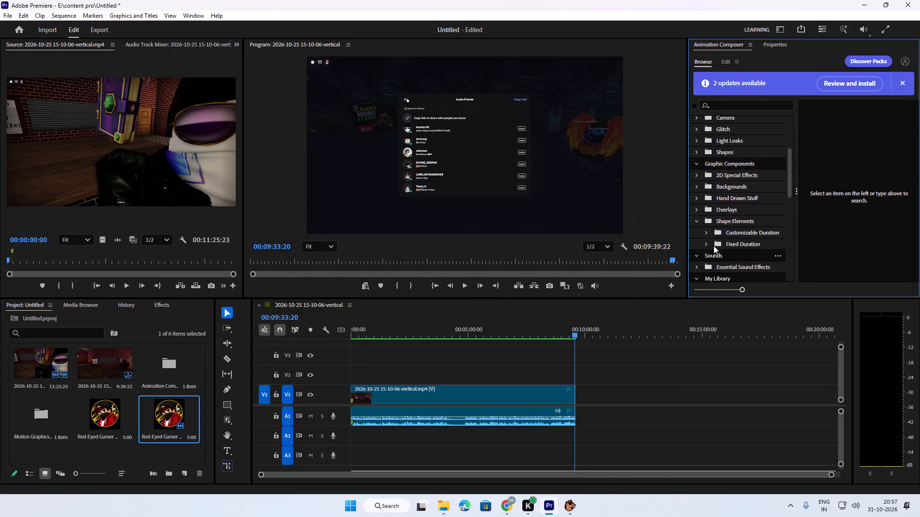
{"action": "scroll", "coordinate": [712, 231], "scroll_direction": "up", "scroll_amount": 2}
{"action": "scroll", "coordinate": [712, 231], "scroll_direction": "down", "scroll_amount": 2}
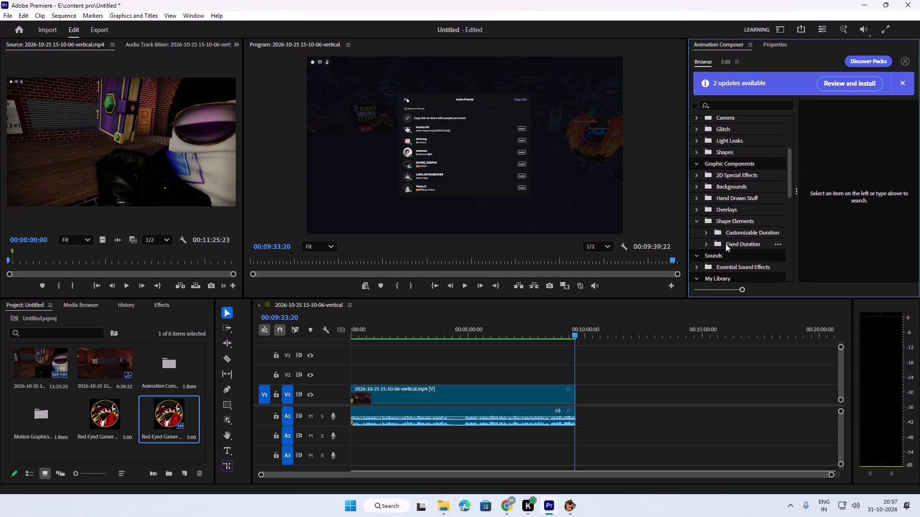
{"action": "left_click", "coordinate": [726, 244]}
{"action": "left_click", "coordinate": [724, 235]}
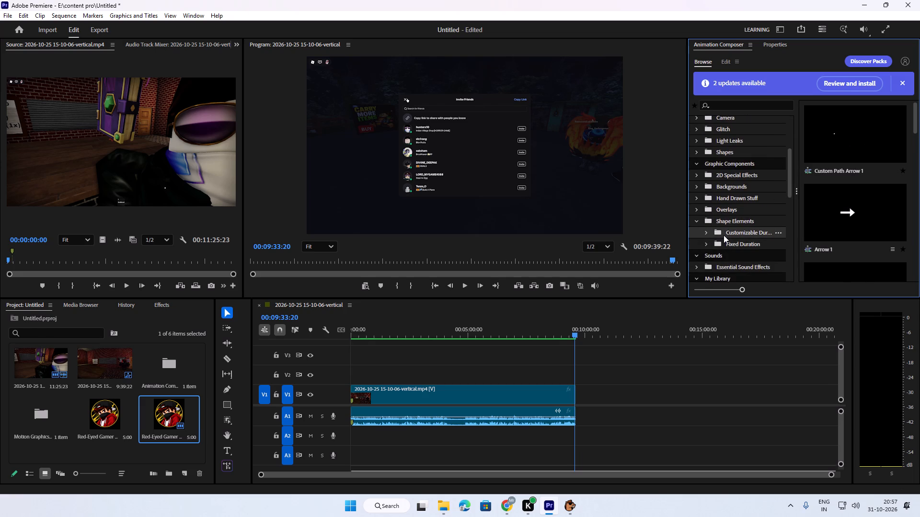
{"action": "left_click", "coordinate": [727, 247]}
{"action": "scroll", "coordinate": [727, 247], "scroll_direction": "up", "scroll_amount": 1}
{"action": "scroll", "coordinate": [727, 247], "scroll_direction": "down", "scroll_amount": 1}
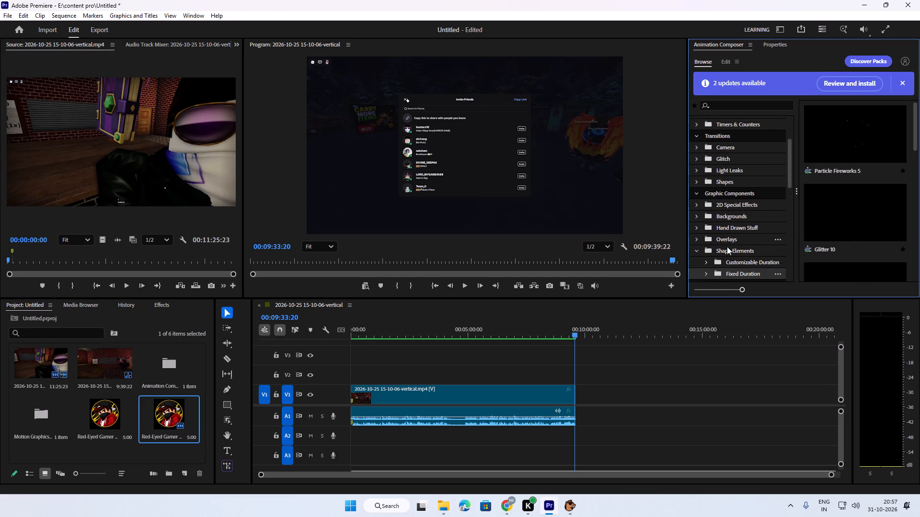
{"action": "scroll", "coordinate": [727, 247], "scroll_direction": "down", "scroll_amount": 1}
{"action": "left_click", "coordinate": [736, 179]}
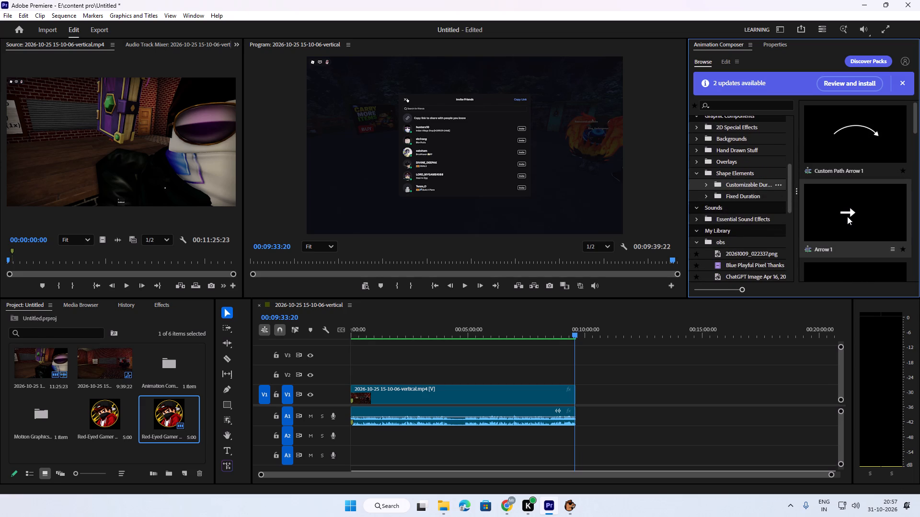
{"action": "left_click_drag", "start_coordinate": [847, 216], "coordinate": [576, 373]}
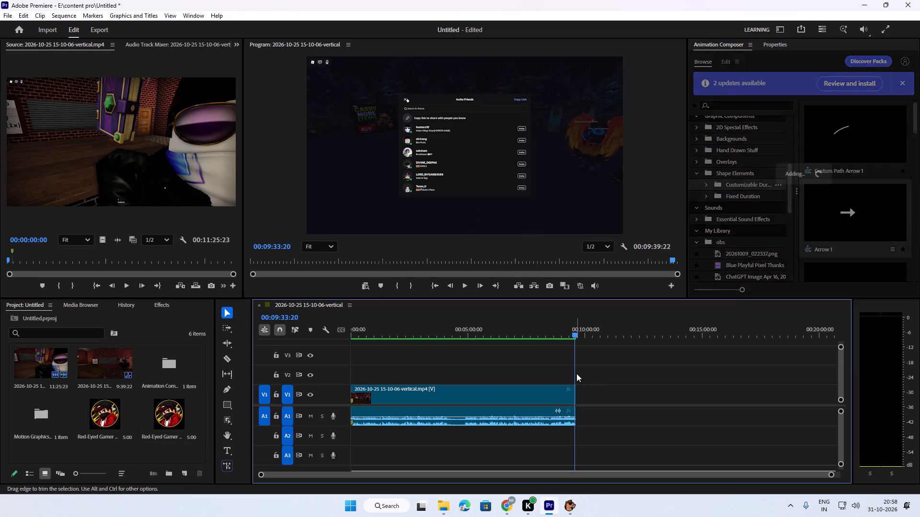
{"action": "key", "text": "space"}
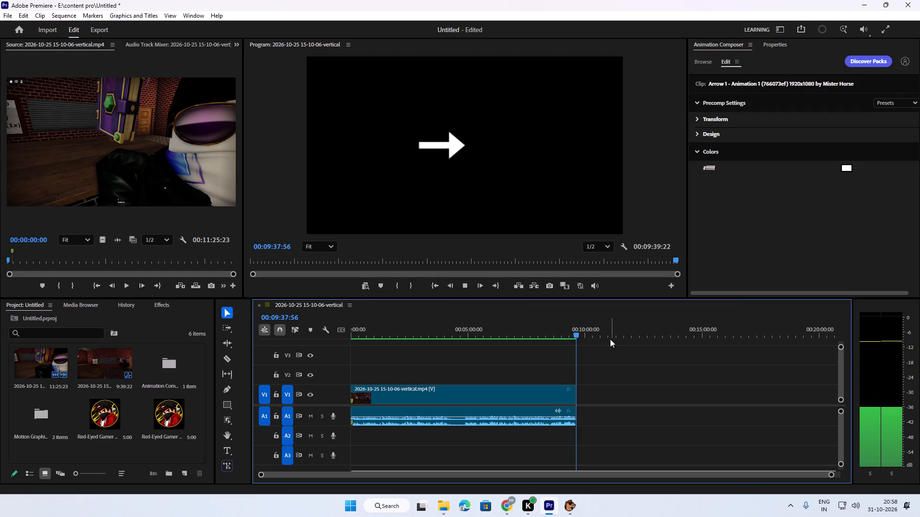
{"action": "key", "text": "space"}
Browse Animation Composer's Social Media presets, examining the lower thirds and the YouTube subscribe buttons.
{"action": "left_click", "coordinate": [763, 47]}
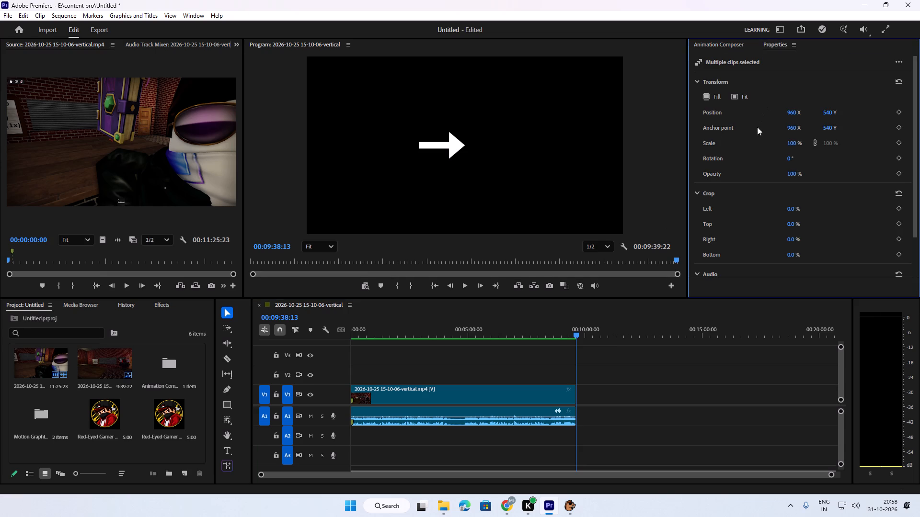
{"action": "left_click", "coordinate": [725, 48]}
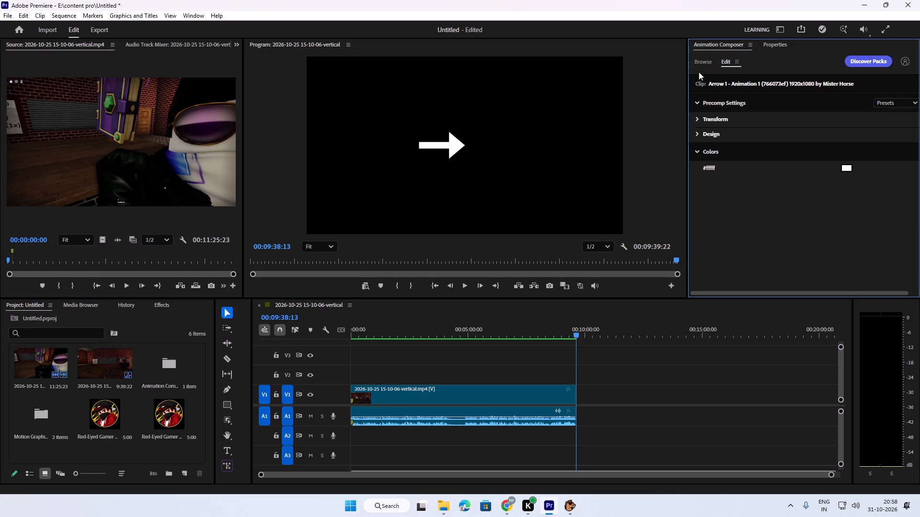
{"action": "left_click", "coordinate": [699, 66]}
{"action": "scroll", "coordinate": [706, 200], "scroll_direction": "up", "scroll_amount": 2}
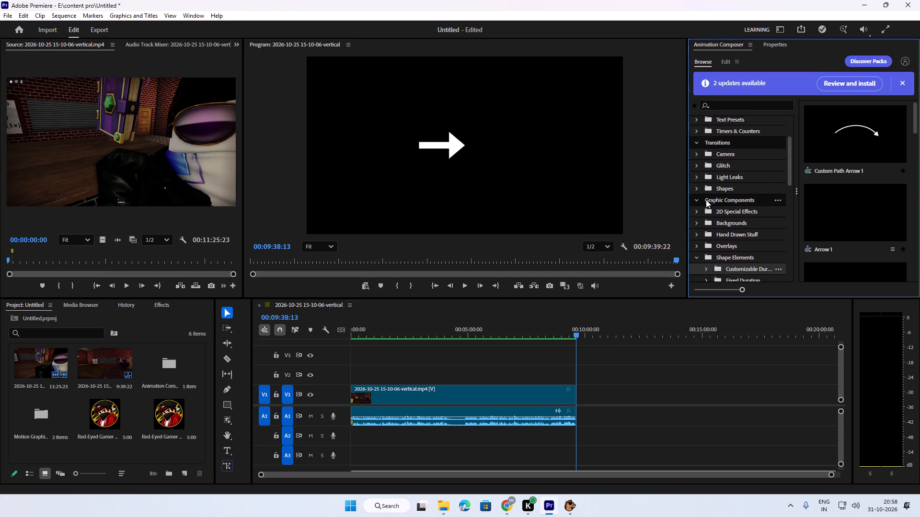
{"action": "scroll", "coordinate": [718, 241], "scroll_direction": "down", "scroll_amount": 1}
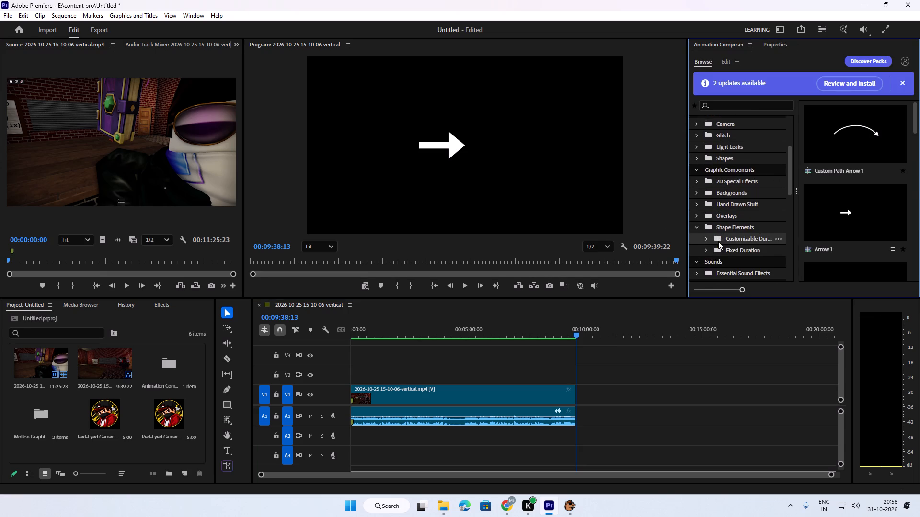
{"action": "scroll", "coordinate": [725, 222], "scroll_direction": "up", "scroll_amount": 1}
{"action": "scroll", "coordinate": [725, 137], "scroll_direction": "up", "scroll_amount": 1}
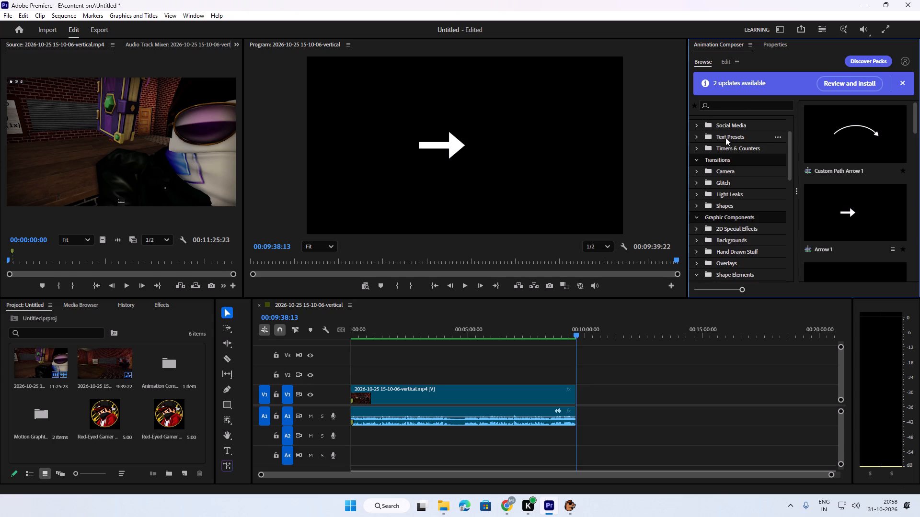
{"action": "left_click", "coordinate": [725, 166]}
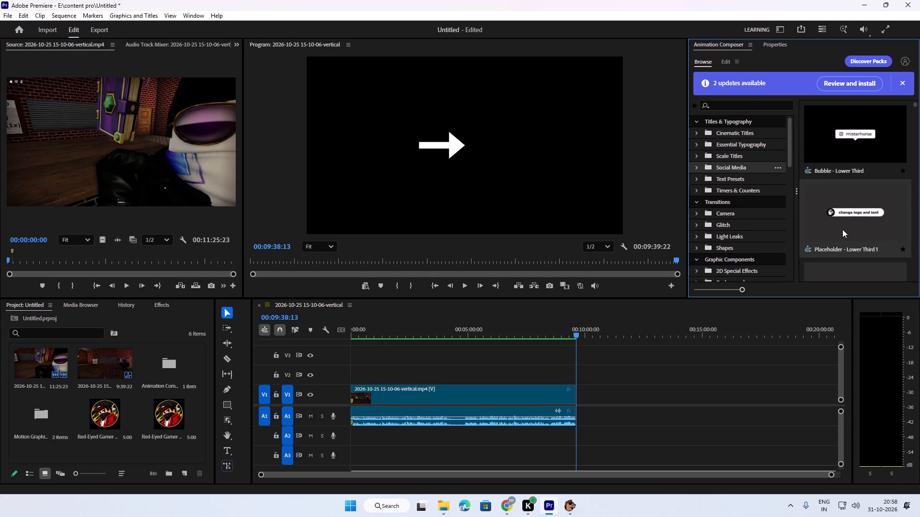
{"action": "scroll", "coordinate": [842, 230], "scroll_direction": "down", "scroll_amount": 9}
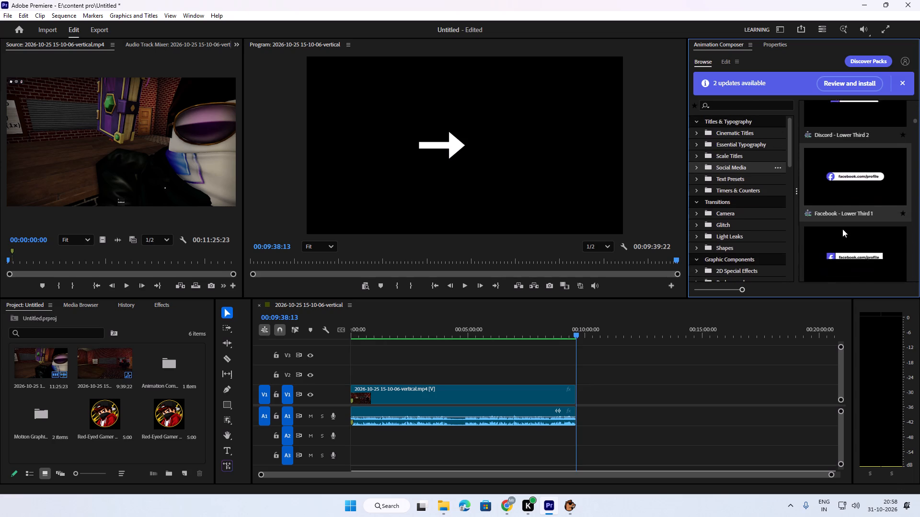
{"action": "scroll", "coordinate": [842, 229], "scroll_direction": "down", "scroll_amount": 2}
{"action": "left_click", "coordinate": [695, 167]}
{"action": "left_click", "coordinate": [737, 180]}
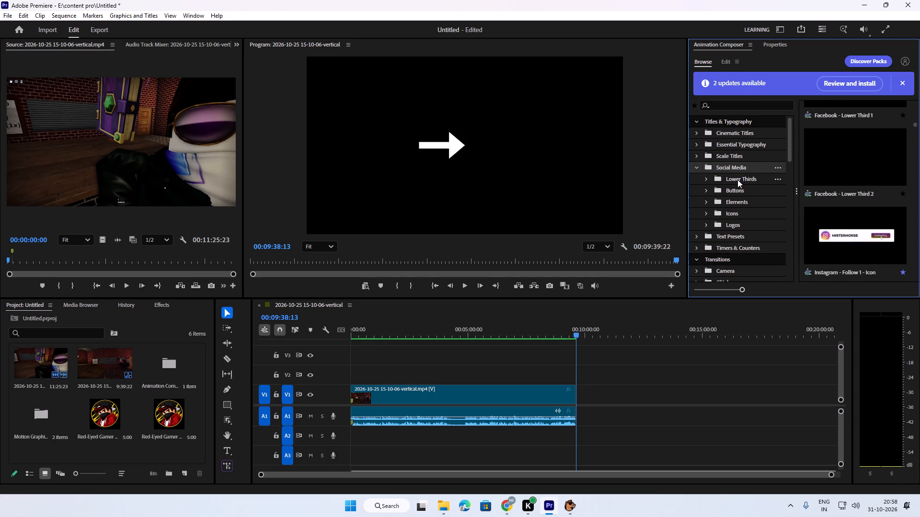
{"action": "left_click", "coordinate": [737, 190]}
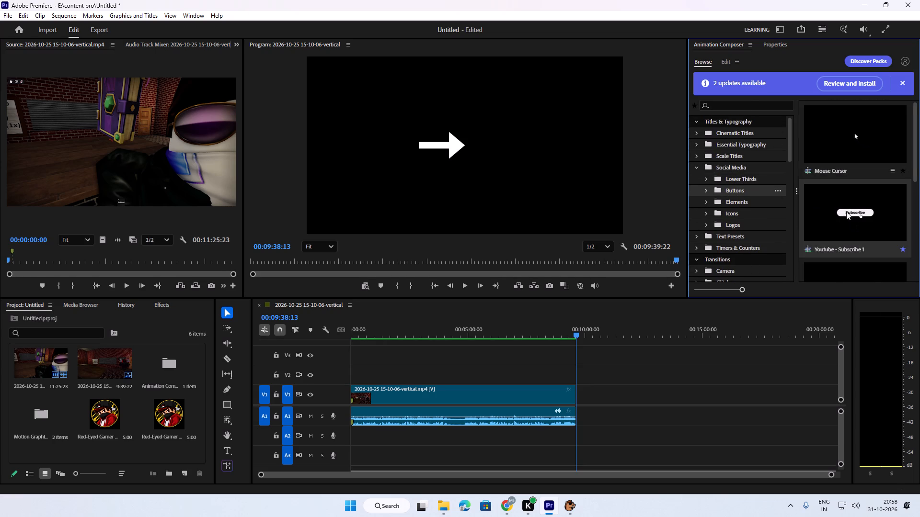
{"action": "scroll", "coordinate": [846, 211], "scroll_direction": "down", "scroll_amount": 9}
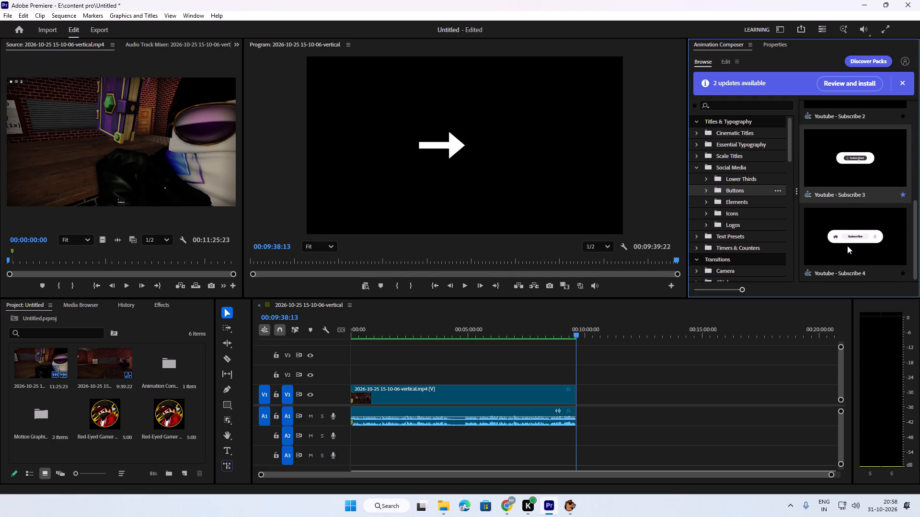
Add the Like 3 animation from the Social Media icons to V3 after the gameplay recording and preview the ending.
{"action": "left_click", "coordinate": [732, 203]}
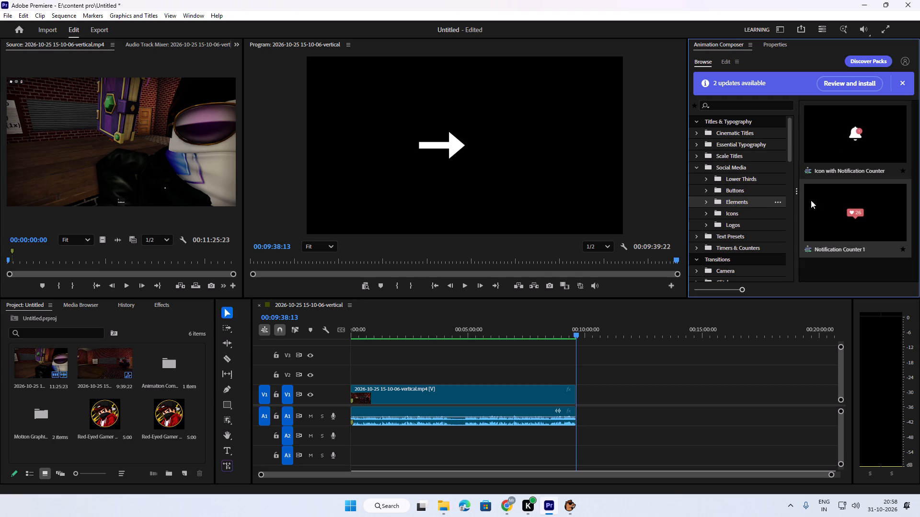
{"action": "scroll", "coordinate": [816, 208], "scroll_direction": "down", "scroll_amount": 3}
{"action": "left_click", "coordinate": [724, 213]}
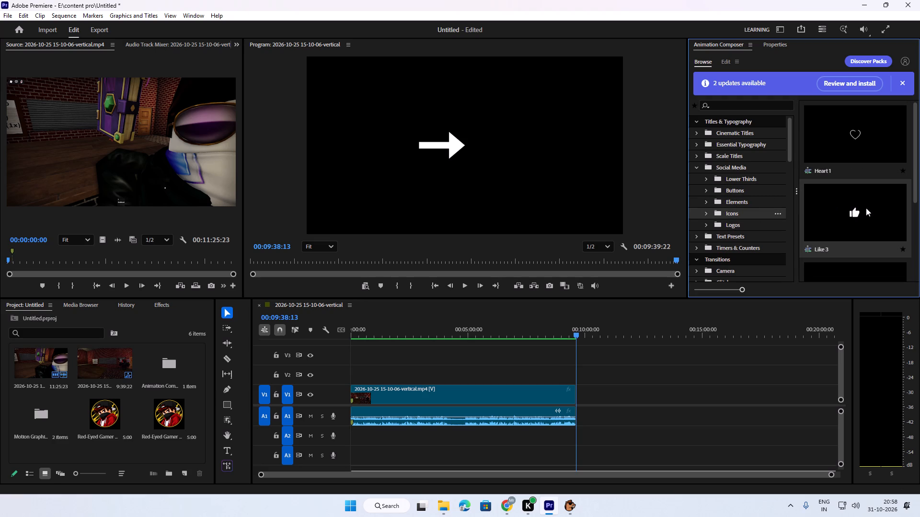
{"action": "left_click_drag", "start_coordinate": [869, 218], "coordinate": [580, 363]}
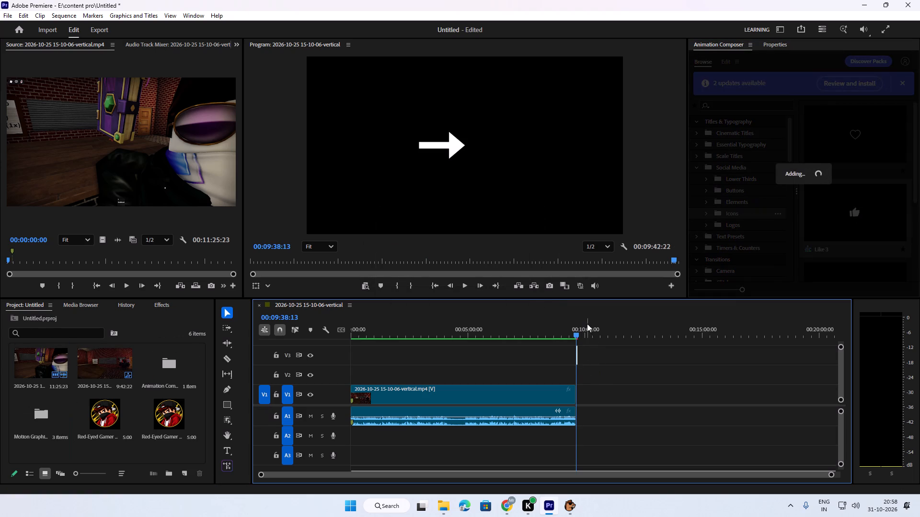
{"action": "key", "text": "space"}
{"action": "left_click", "coordinate": [575, 331]}
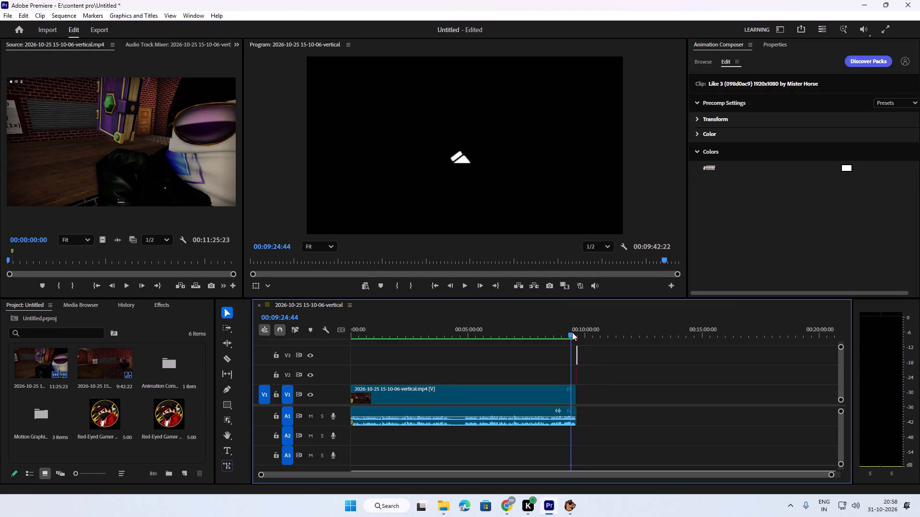
{"action": "key", "text": "space"}
{"action": "left_click", "coordinate": [573, 332]}
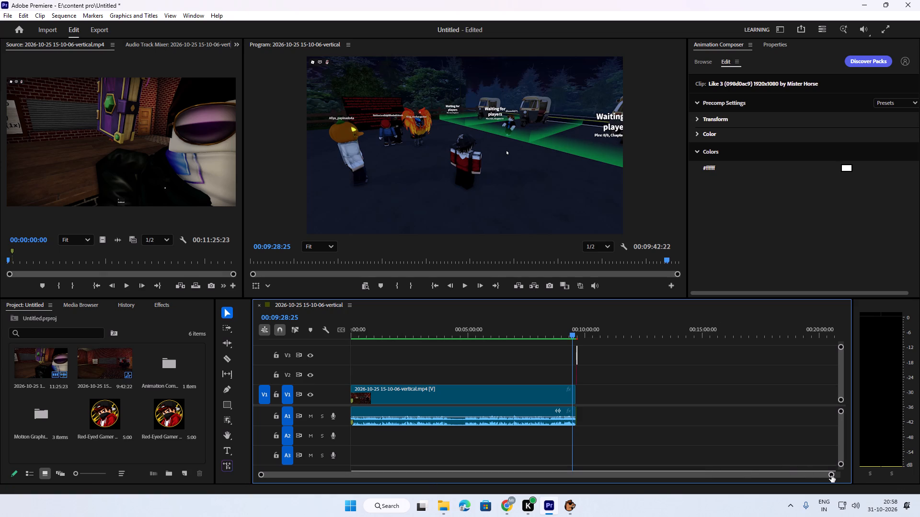
Move the Like 3 clip on V3 earlier so it starts with the arrow clip at the recording's end, and play it back.
{"action": "left_click_drag", "start_coordinate": [831, 475], "coordinate": [616, 480]}
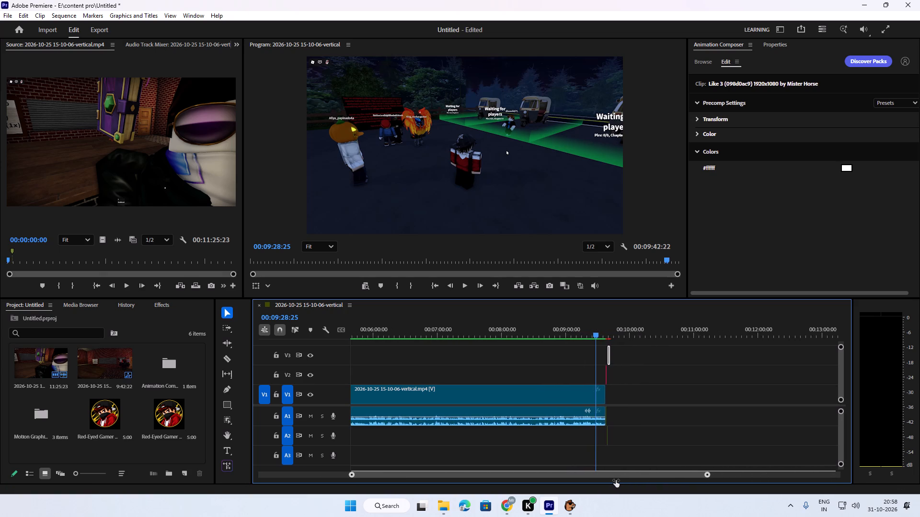
{"action": "left_click_drag", "start_coordinate": [616, 480], "coordinate": [469, 475]}
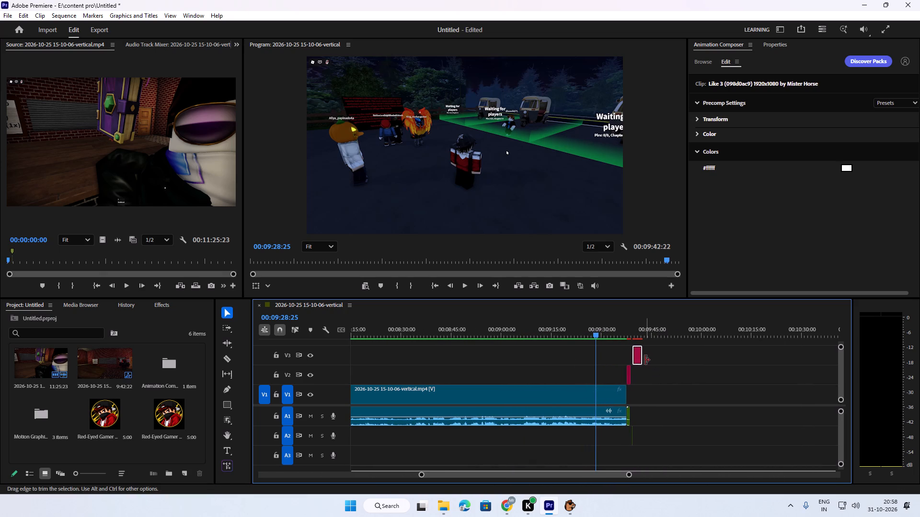
{"action": "left_click_drag", "start_coordinate": [637, 360], "coordinate": [632, 361]}
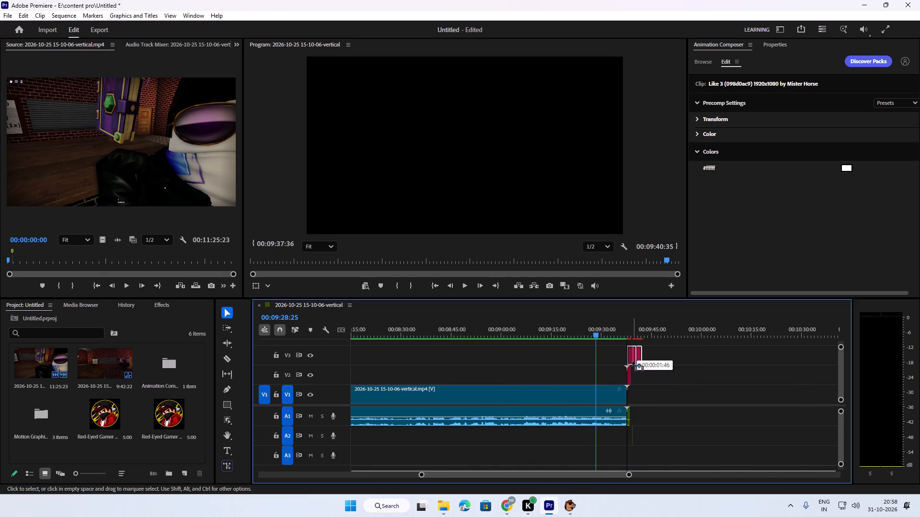
{"action": "left_click_drag", "start_coordinate": [632, 361], "coordinate": [632, 361]}
{"action": "key", "text": "space"}
{"action": "left_click_drag", "start_coordinate": [603, 326], "coordinate": [623, 336]}
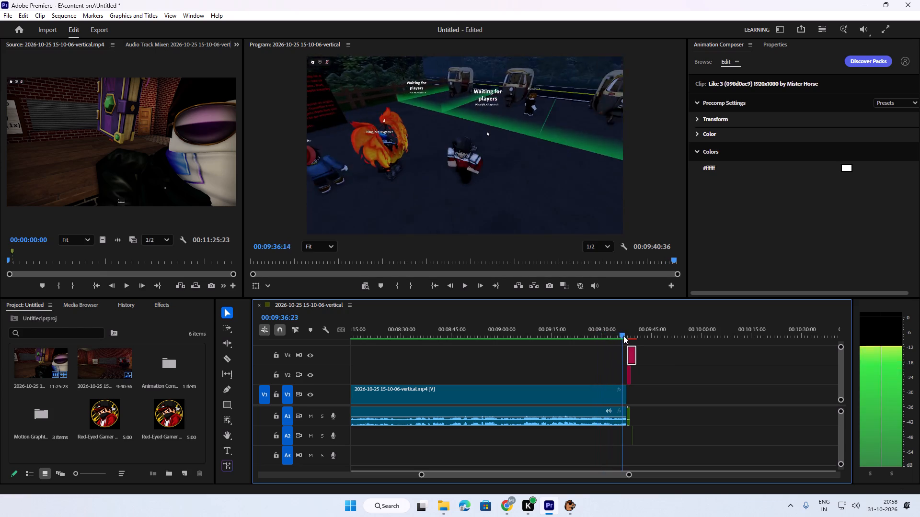
{"action": "left_click_drag", "start_coordinate": [623, 336], "coordinate": [625, 336]}
{"action": "key", "text": "space"}
{"action": "key", "text": "space"}
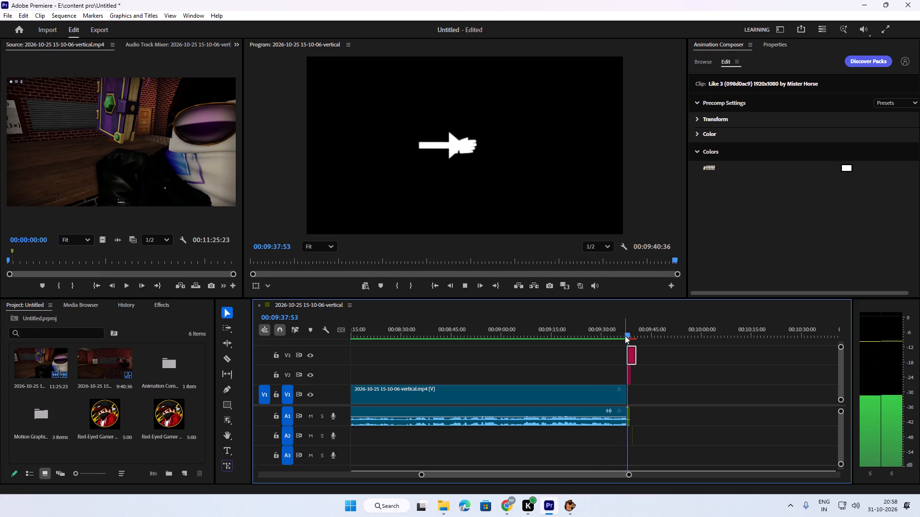
{"action": "key", "text": "space"}
Reposition the Like 3 thumbs-up in the frame just beyond the arrowhead, at about 1105.5 X, 540 Y, and show its clip properties.
{"action": "double_click", "coordinate": [477, 148]}
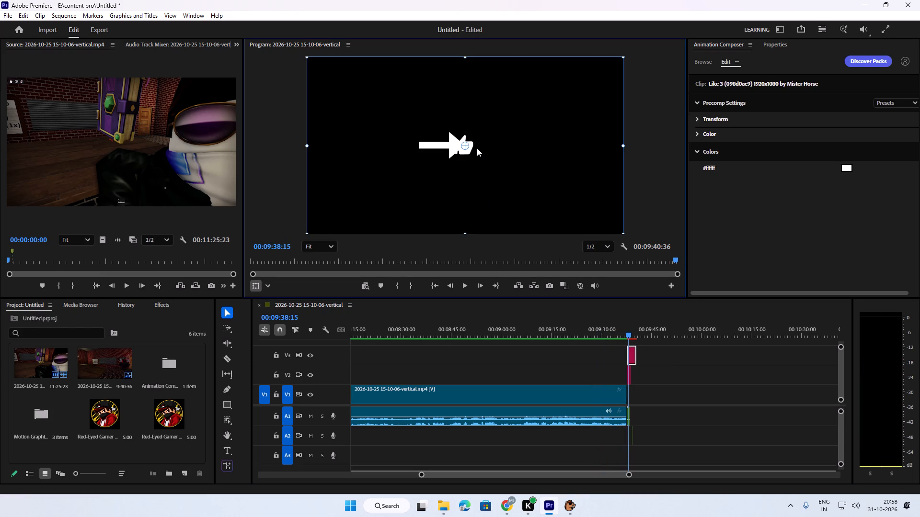
{"action": "left_click_drag", "start_coordinate": [477, 148], "coordinate": [507, 147]}
{"action": "left_click_drag", "start_coordinate": [506, 149], "coordinate": [529, 149]}
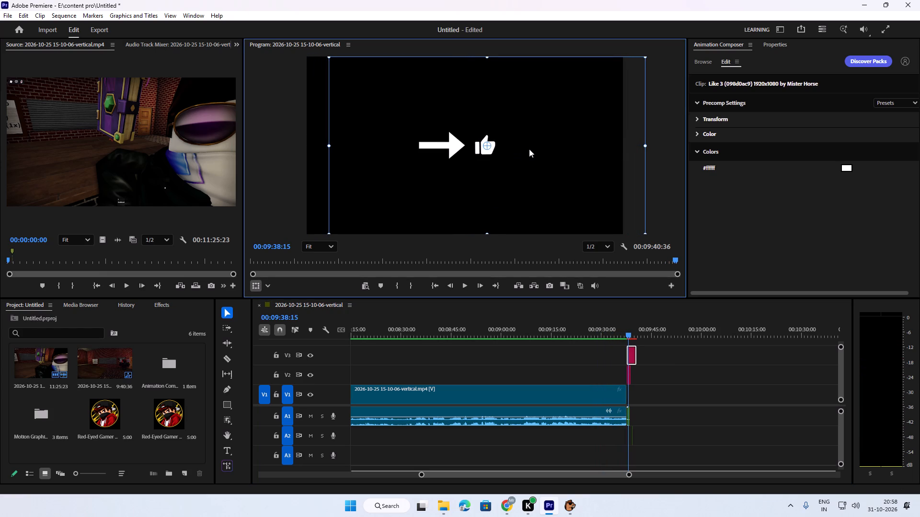
{"action": "left_click_drag", "start_coordinate": [529, 149], "coordinate": [530, 149]}
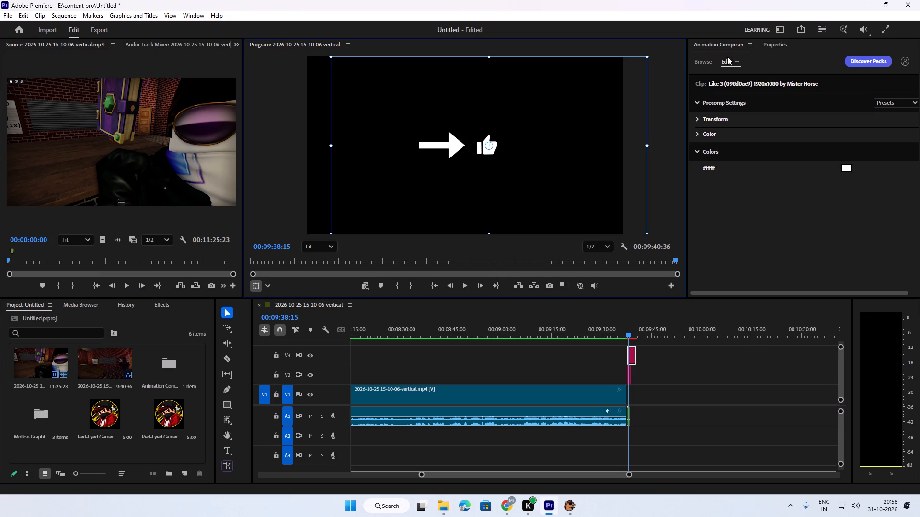
{"action": "left_click", "coordinate": [777, 43]}
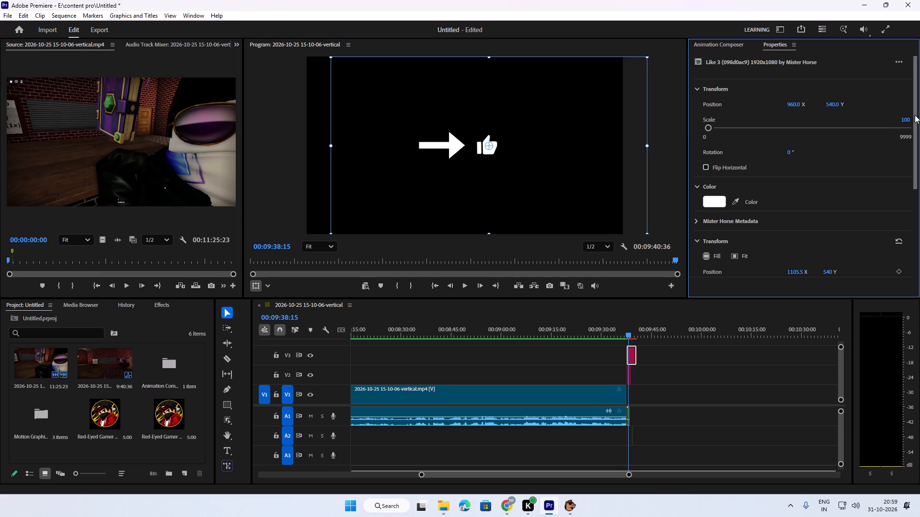
Scale the Like 3 thumbs-up to 172% and reposition it clear of the arrowhead, at about 1181.1 X, 519.6 Y.
{"action": "left_click_drag", "start_coordinate": [915, 115], "coordinate": [919, 263]}
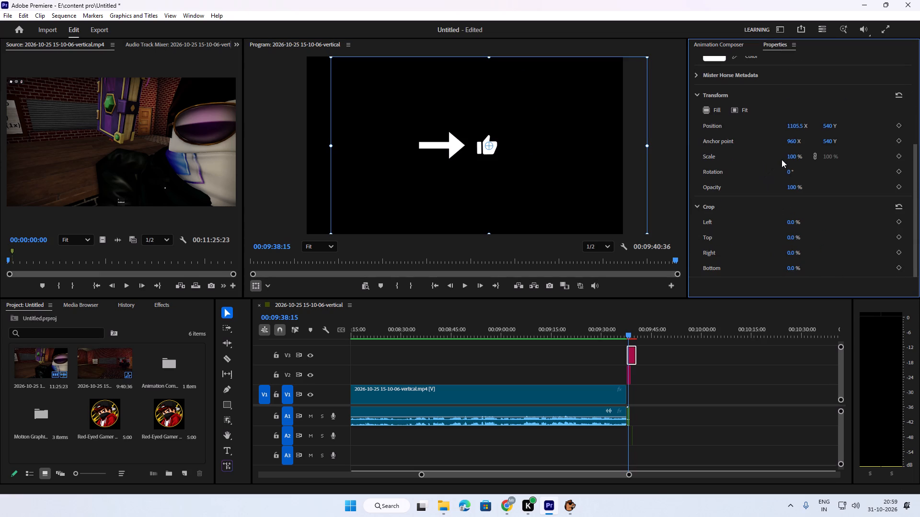
{"action": "left_click_drag", "start_coordinate": [789, 160], "coordinate": [825, 160]}
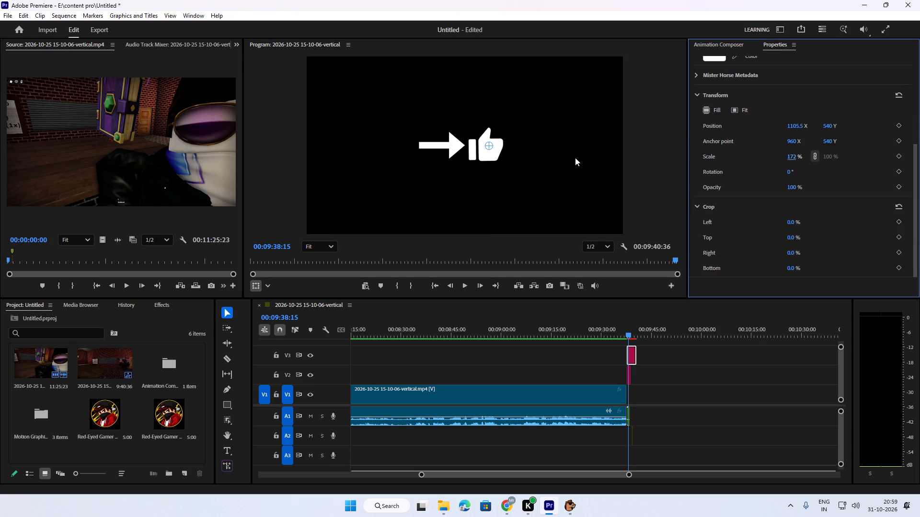
{"action": "left_click_drag", "start_coordinate": [575, 157], "coordinate": [589, 153]}
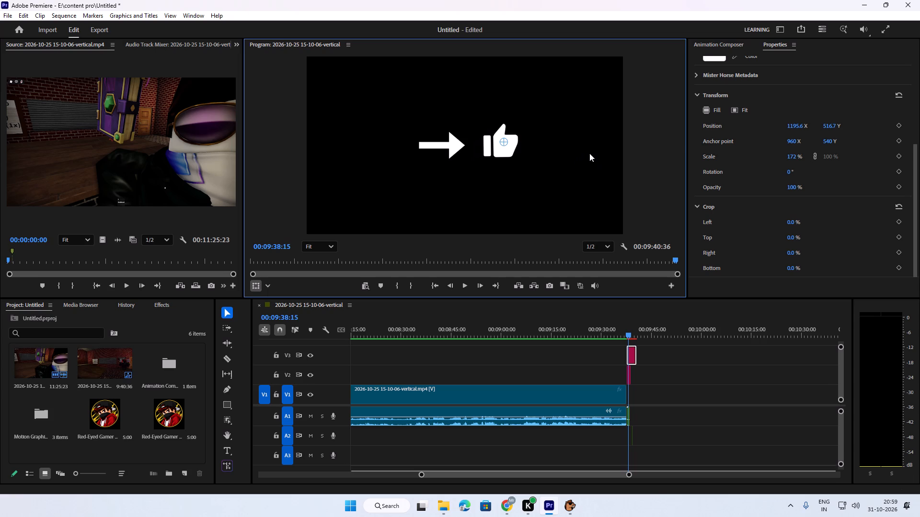
{"action": "left_click_drag", "start_coordinate": [589, 153], "coordinate": [587, 154]}
{"action": "left_click", "coordinate": [652, 153]}
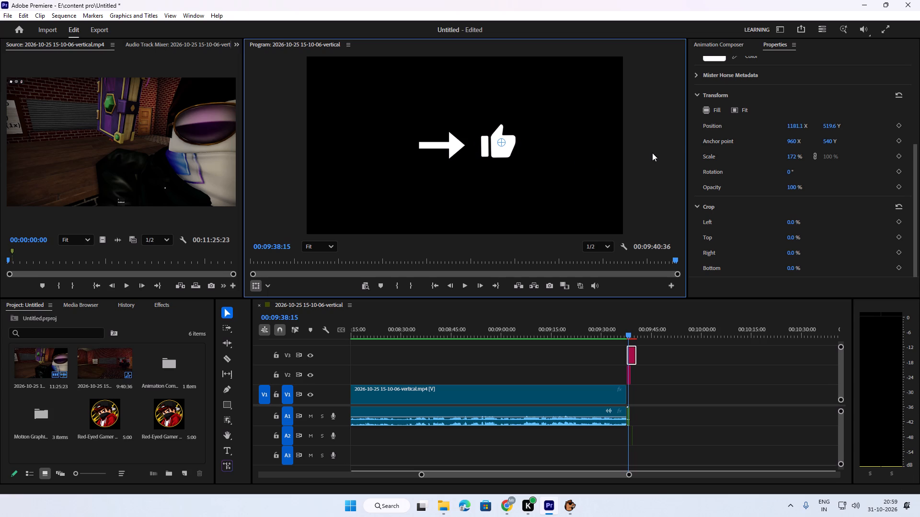
{"action": "left_click", "coordinate": [668, 138]}
{"action": "left_click", "coordinate": [649, 130]}
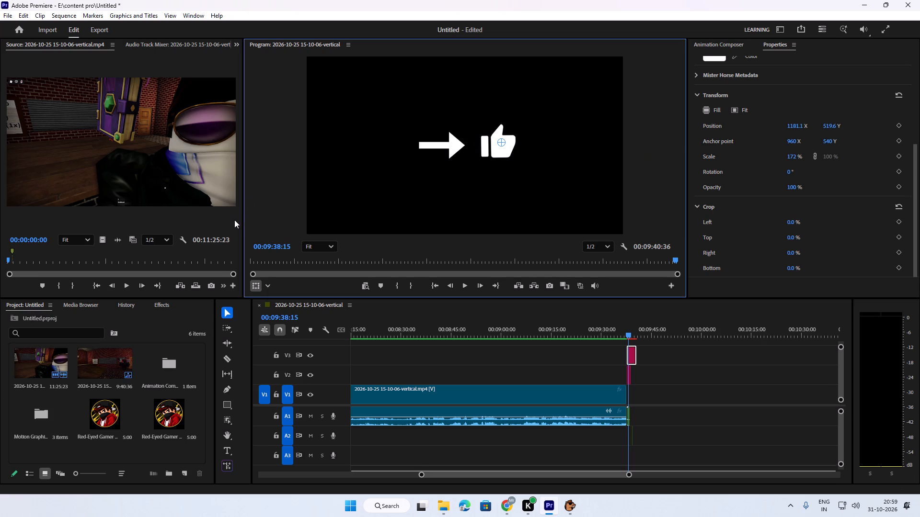
Play back the ending from just before the arrow and thumbs-up clips to check the enlarged icon.
{"action": "left_click", "coordinate": [234, 219]}
{"action": "key", "text": "space"}
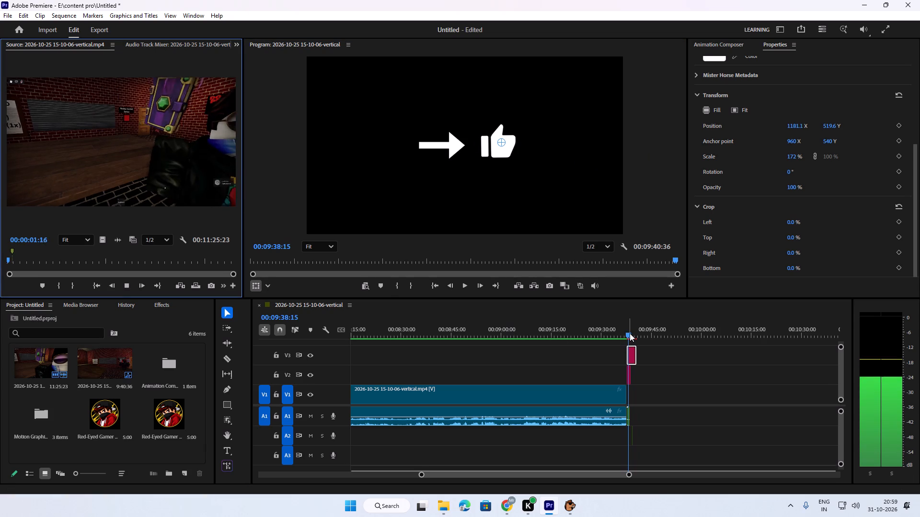
{"action": "left_click_drag", "start_coordinate": [630, 333], "coordinate": [624, 337]}
{"action": "key", "text": "space"}
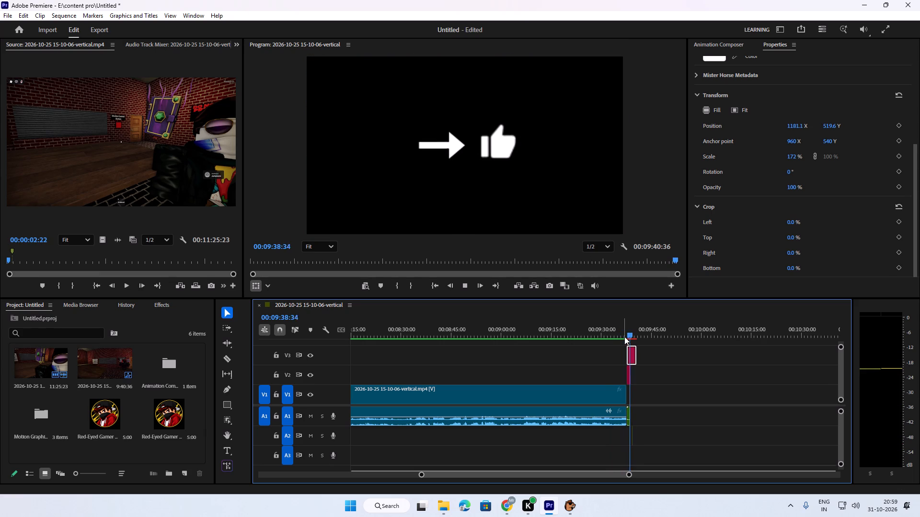
{"action": "key", "text": "space"}
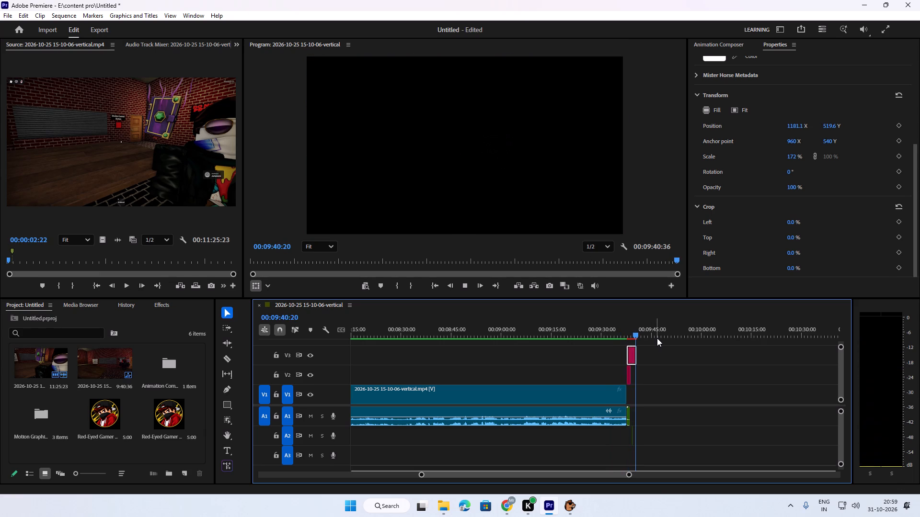
Add the Youtube - Subscribe 1 animation from Animation Composer's Social Media buttons to V2, just after the Like 3 clip.
{"action": "left_click", "coordinate": [724, 49]}
{"action": "left_click", "coordinate": [695, 67]}
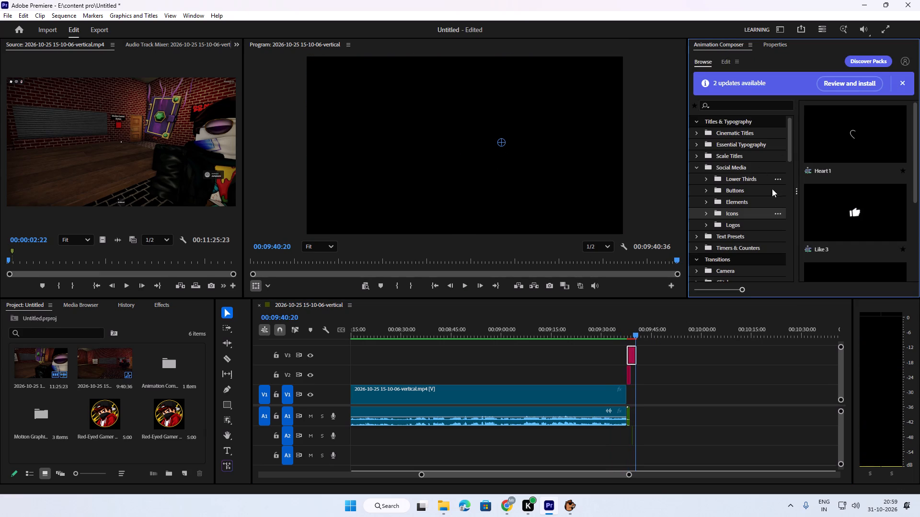
{"action": "scroll", "coordinate": [845, 242], "scroll_direction": "down", "scroll_amount": 4}
{"action": "scroll", "coordinate": [846, 260], "scroll_direction": "up", "scroll_amount": 3}
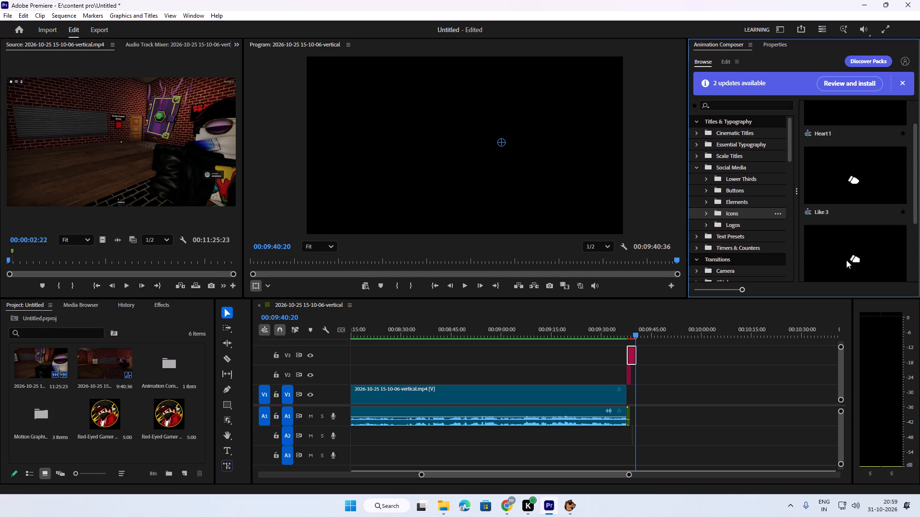
{"action": "scroll", "coordinate": [846, 260], "scroll_direction": "up", "scroll_amount": 4}
{"action": "left_click", "coordinate": [730, 205]}
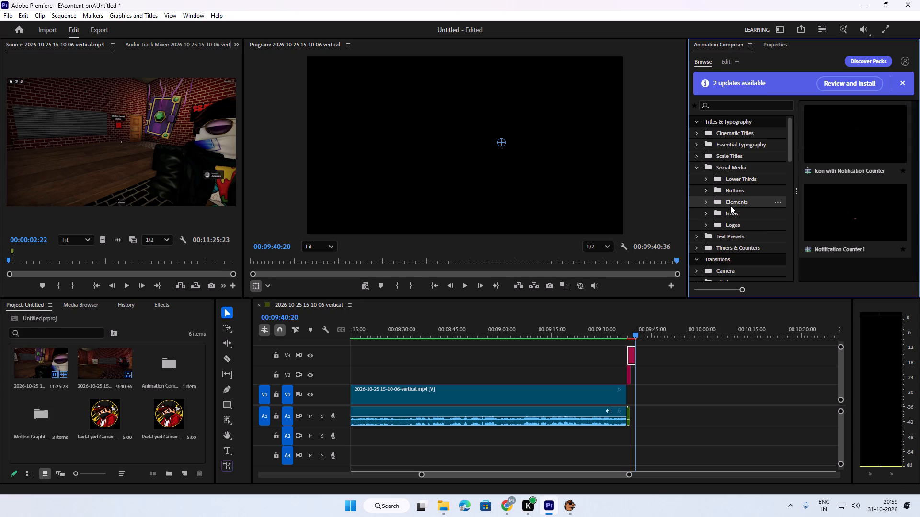
{"action": "left_click", "coordinate": [730, 189]}
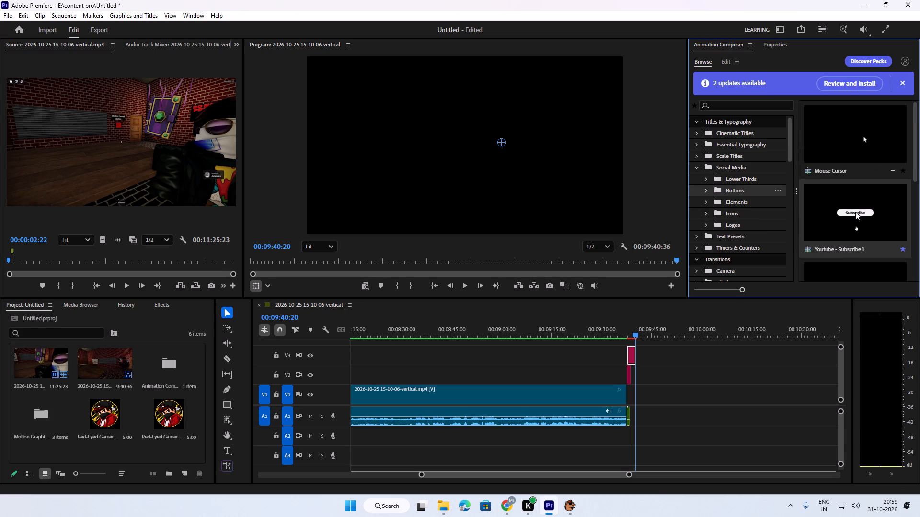
{"action": "scroll", "coordinate": [857, 214], "scroll_direction": "down", "scroll_amount": 1}
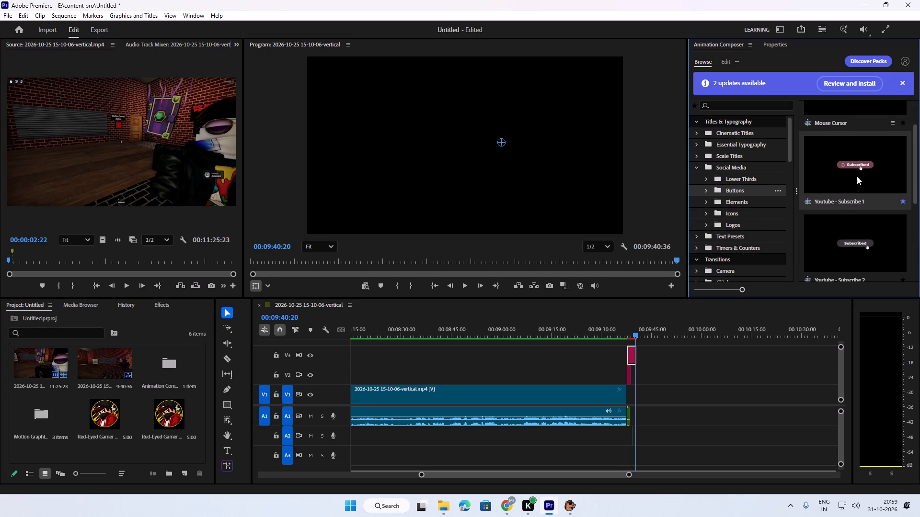
{"action": "left_click_drag", "start_coordinate": [862, 165], "coordinate": [643, 374]}
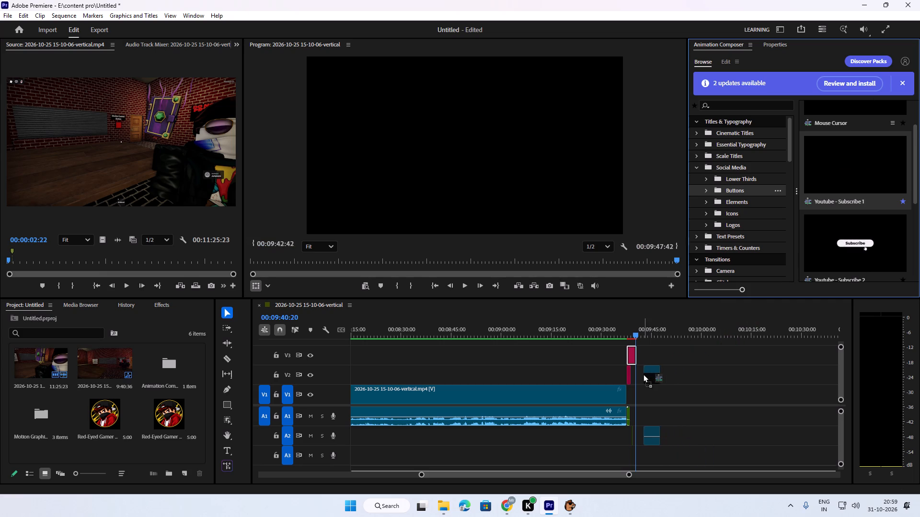
{"action": "left_click_drag", "start_coordinate": [643, 374], "coordinate": [642, 373]}
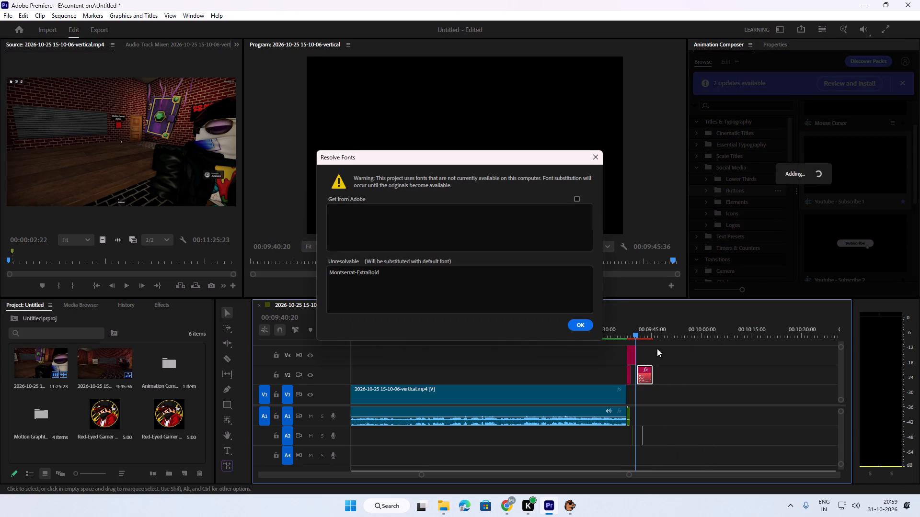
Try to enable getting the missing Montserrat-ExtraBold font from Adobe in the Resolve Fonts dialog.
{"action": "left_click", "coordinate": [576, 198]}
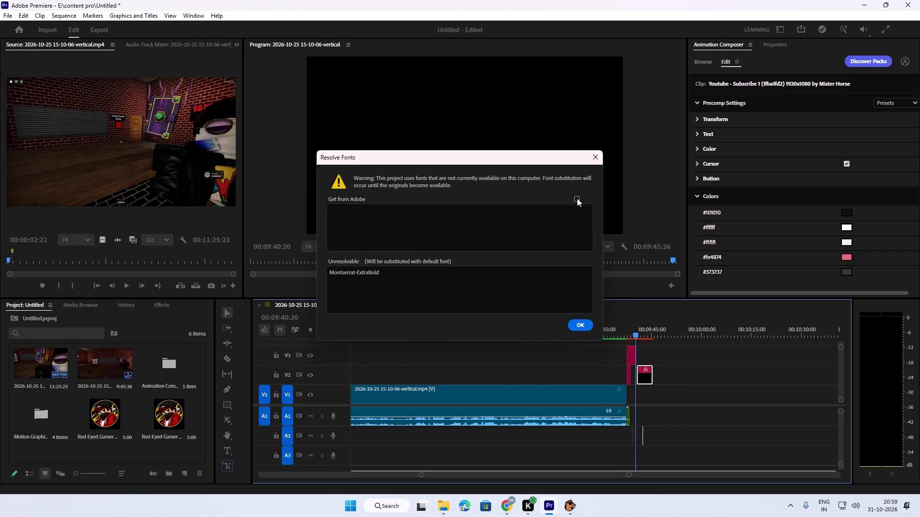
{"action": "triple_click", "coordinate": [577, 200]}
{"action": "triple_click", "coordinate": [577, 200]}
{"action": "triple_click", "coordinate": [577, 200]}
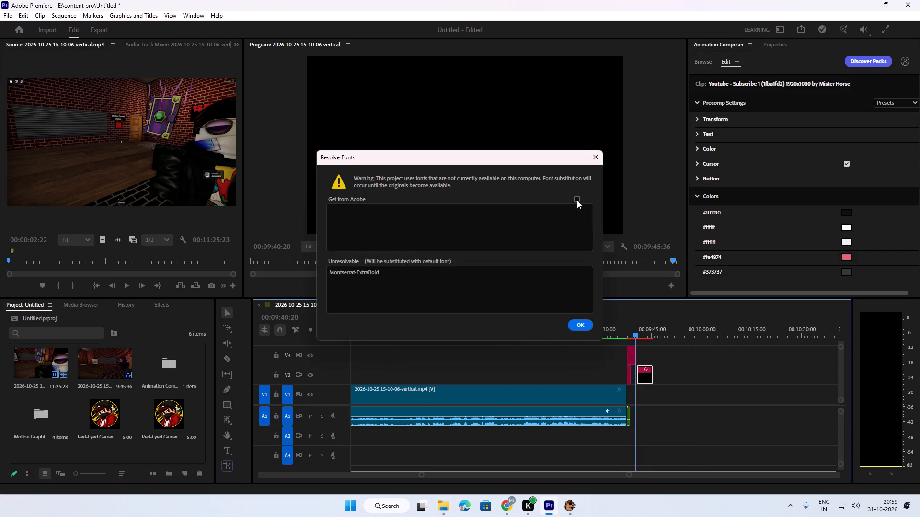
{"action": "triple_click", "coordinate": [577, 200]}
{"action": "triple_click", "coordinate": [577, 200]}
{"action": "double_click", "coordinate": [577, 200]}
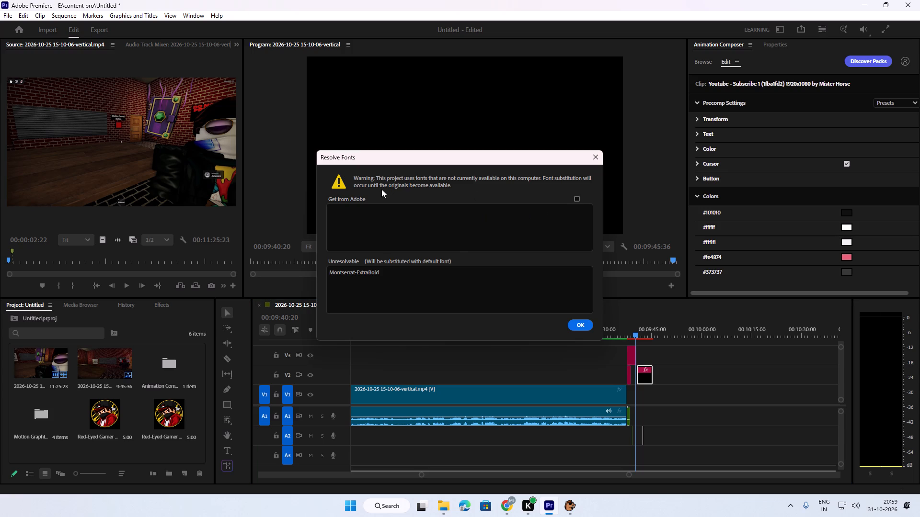
Capture a screenshot of the Resolve Fonts dialog with Snipping Tool, then accept the default font substitution.
{"action": "key", "text": "alt+shift+s"}
{"action": "key", "text": "alt+shift+s"}
{"action": "key", "text": "shift+super+s"}
{"action": "left_click_drag", "start_coordinate": [315, 148], "coordinate": [604, 342]}
{"action": "left_click", "coordinate": [363, 364]}
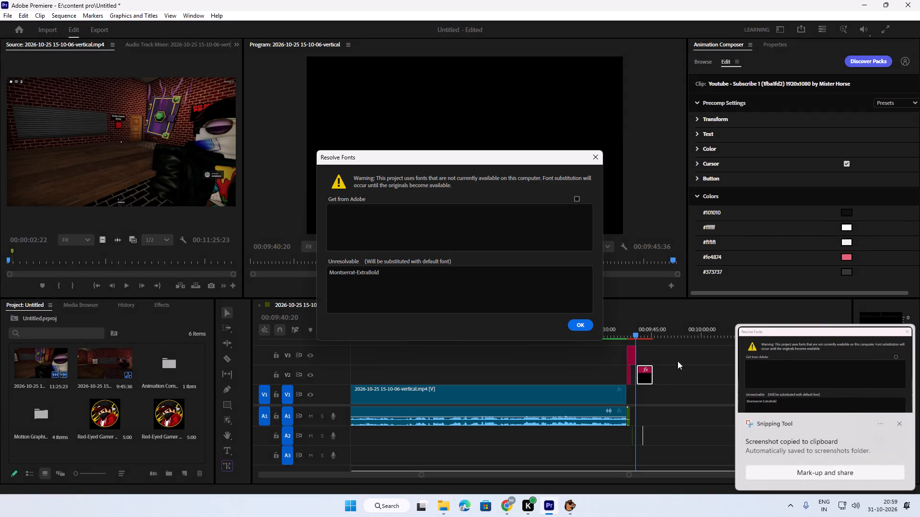
{"action": "double_click", "coordinate": [594, 326]}
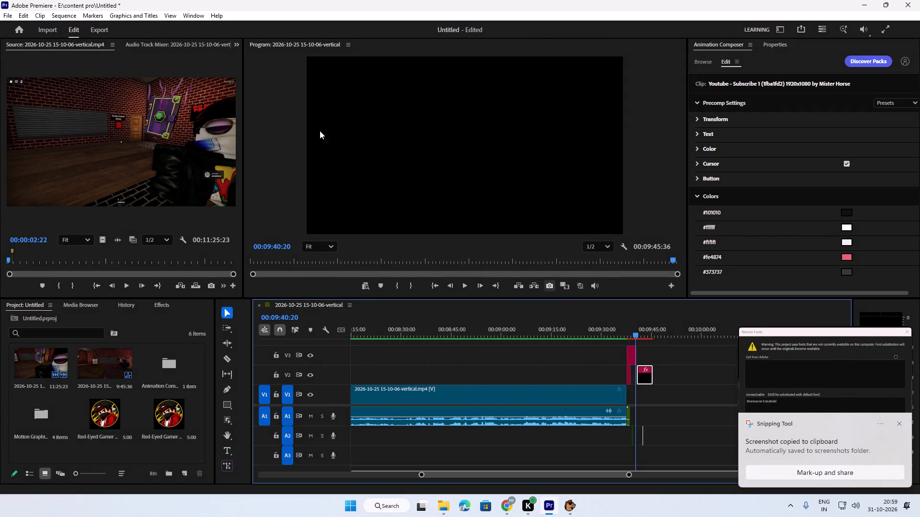
Render the video previews for the sequence, including the newly added end animation clips.
{"action": "left_click", "coordinate": [55, 10]}
{"action": "left_click", "coordinate": [60, 14]}
{"action": "left_click", "coordinate": [129, 40]}
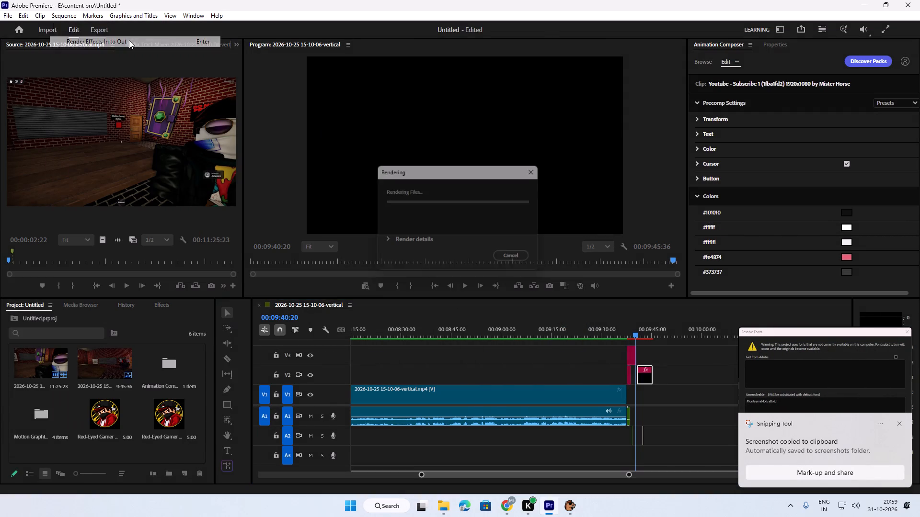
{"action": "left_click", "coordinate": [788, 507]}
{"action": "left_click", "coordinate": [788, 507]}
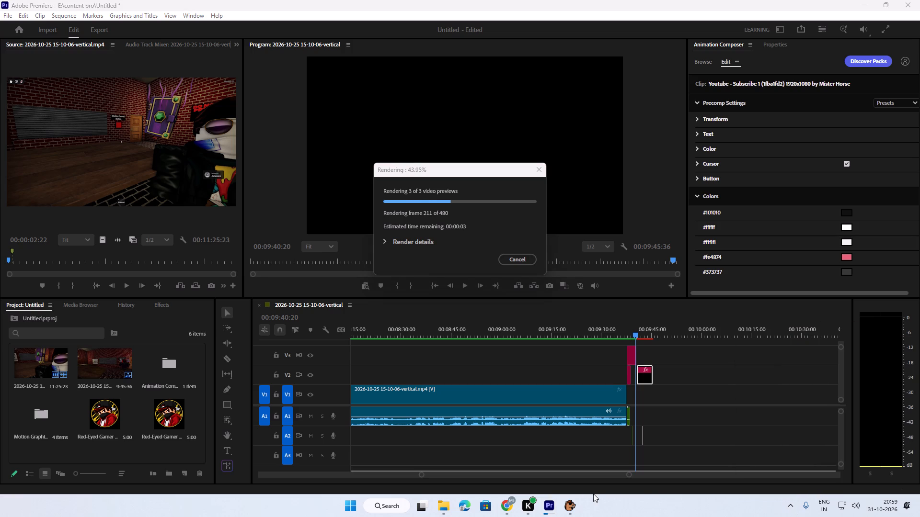
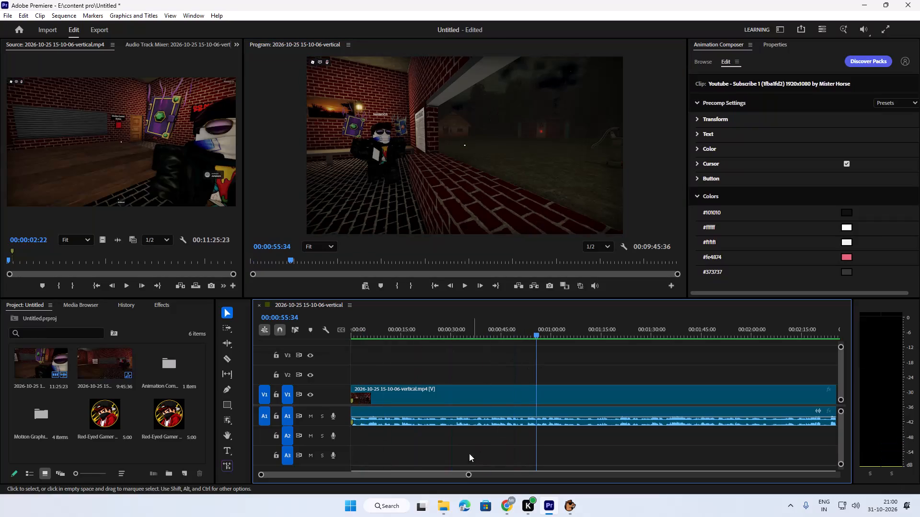
Play back the end of the sequence to check the like and subscribe animations.
{"action": "left_click_drag", "start_coordinate": [469, 473], "coordinate": [671, 483]}
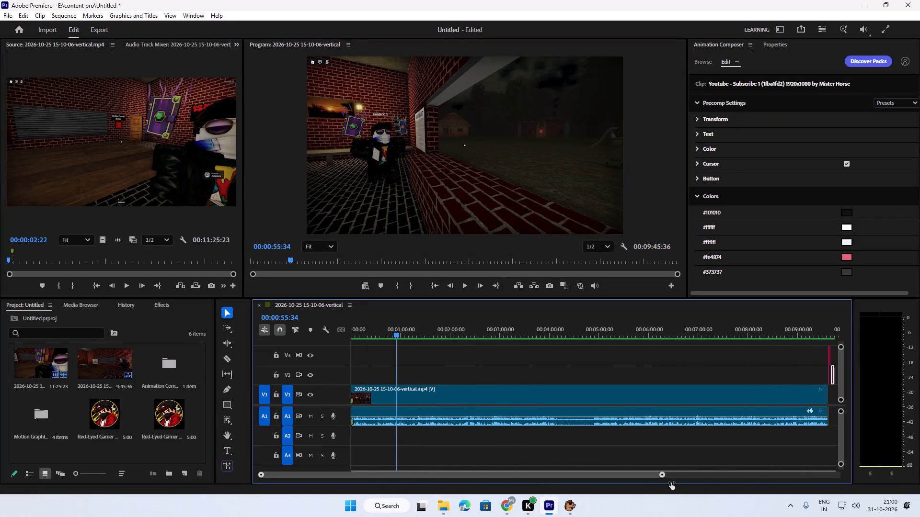
{"action": "left_click_drag", "start_coordinate": [671, 483], "coordinate": [688, 483]}
{"action": "left_click_drag", "start_coordinate": [395, 332], "coordinate": [761, 378]}
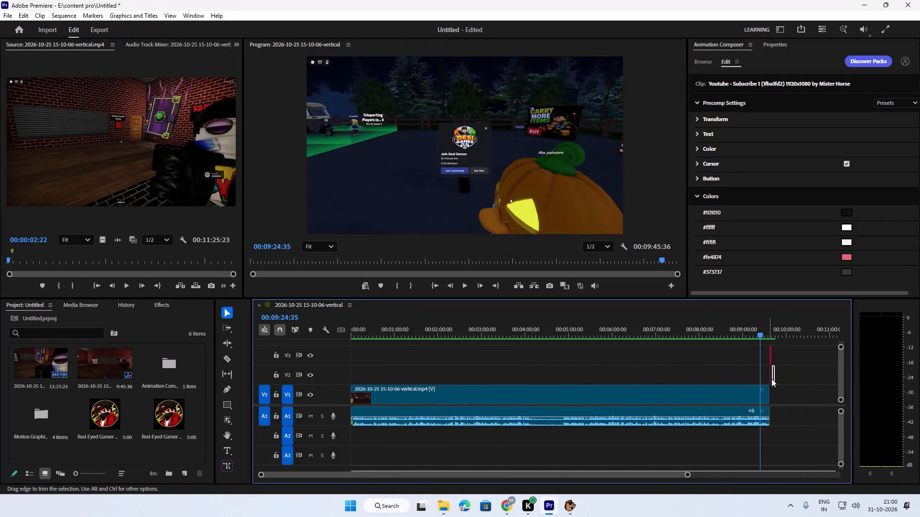
{"action": "key", "text": "space"}
{"action": "left_click", "coordinate": [765, 332]}
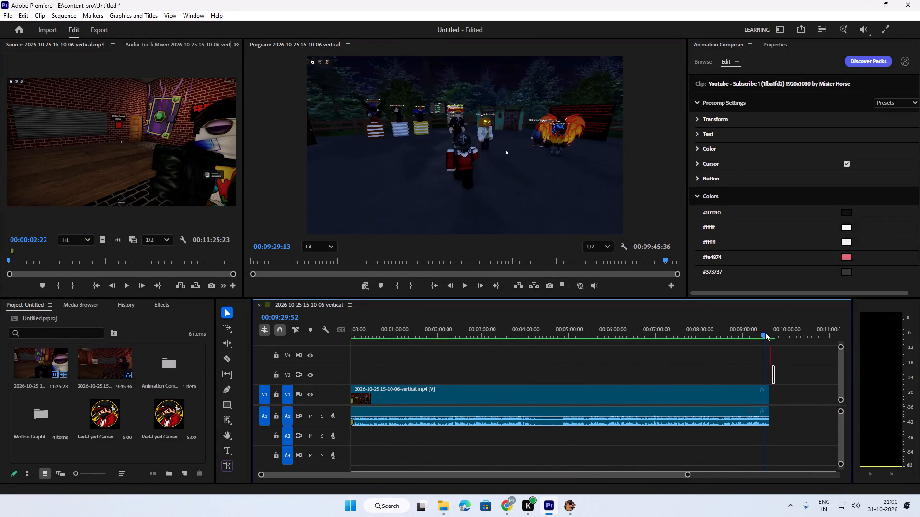
{"action": "key", "text": "space"}
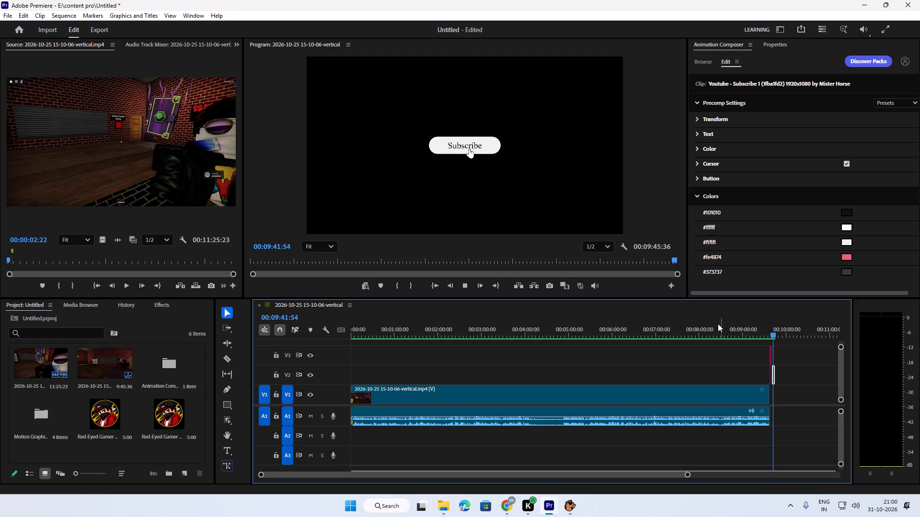
{"action": "key", "text": "space"}
Set the font style of the "Subscribe" text in the Youtube - Subscribe 1 graphic to Arial Bold Italic.
{"action": "double_click", "coordinate": [469, 152]}
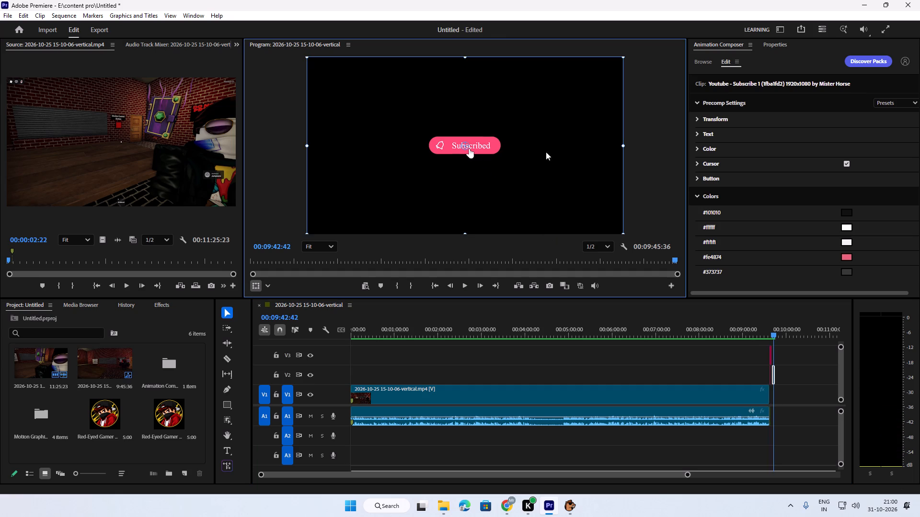
{"action": "left_click", "coordinate": [763, 44]}
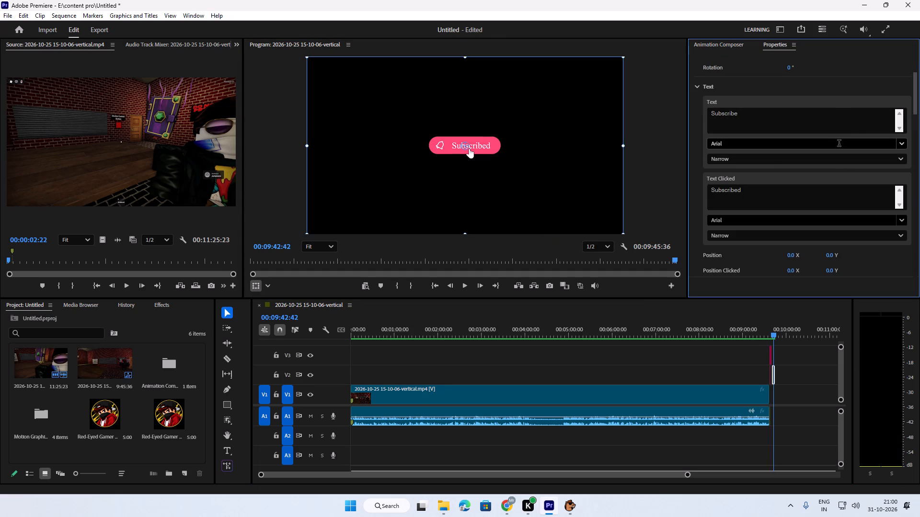
{"action": "left_click", "coordinate": [902, 160]}
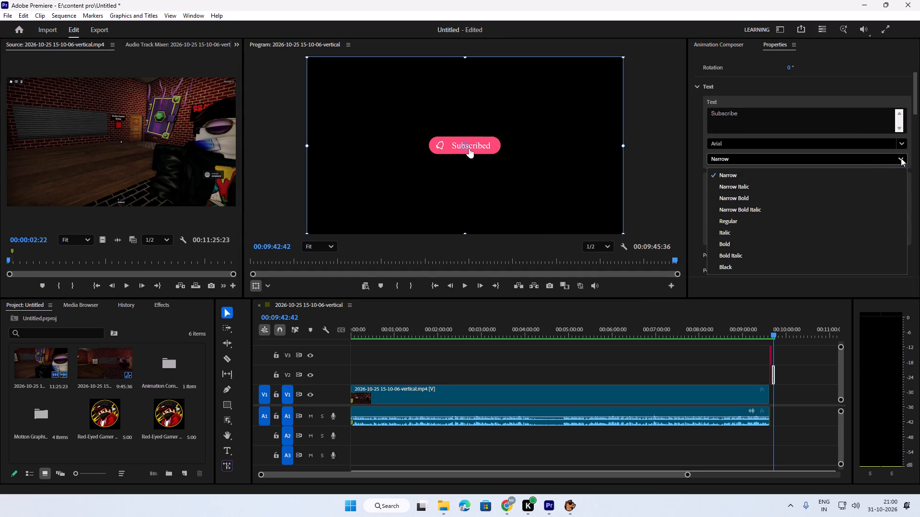
{"action": "left_click", "coordinate": [721, 240]}
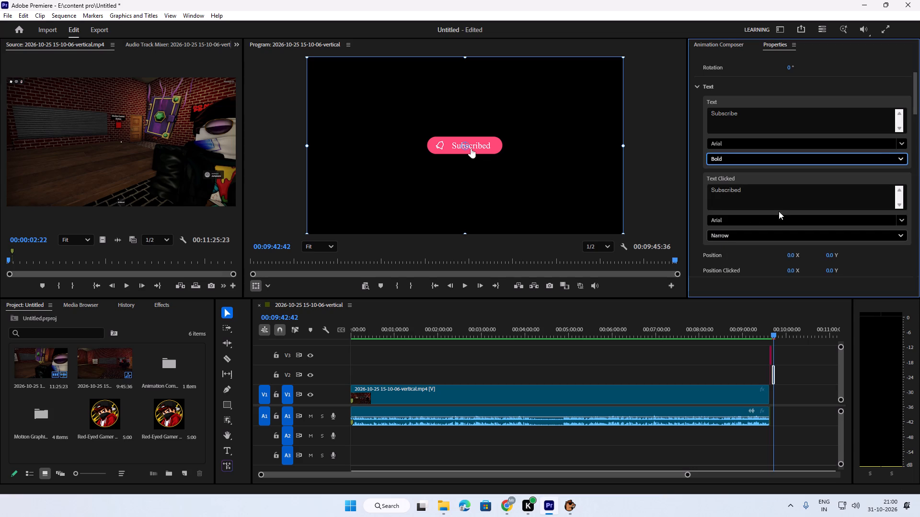
{"action": "left_click", "coordinate": [901, 147]}
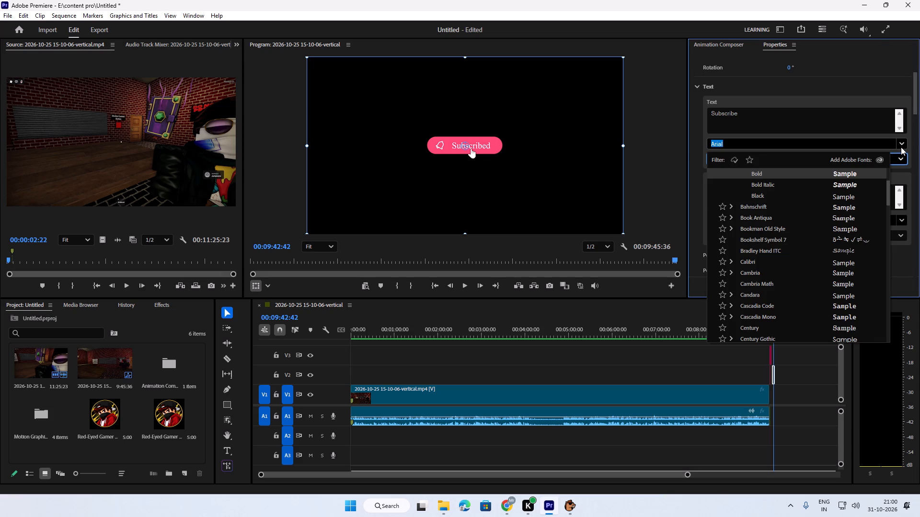
{"action": "left_click", "coordinate": [901, 147]}
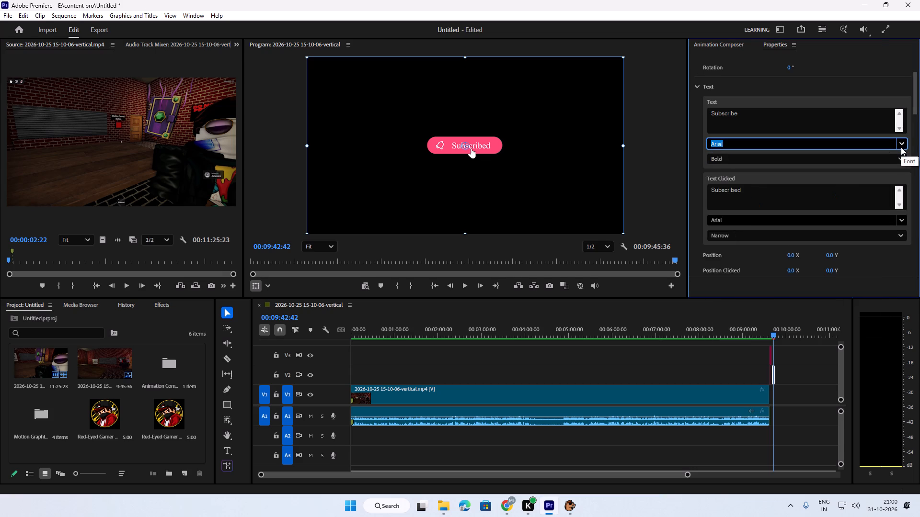
{"action": "left_click", "coordinate": [900, 147]}
{"action": "left_click", "coordinate": [836, 186]}
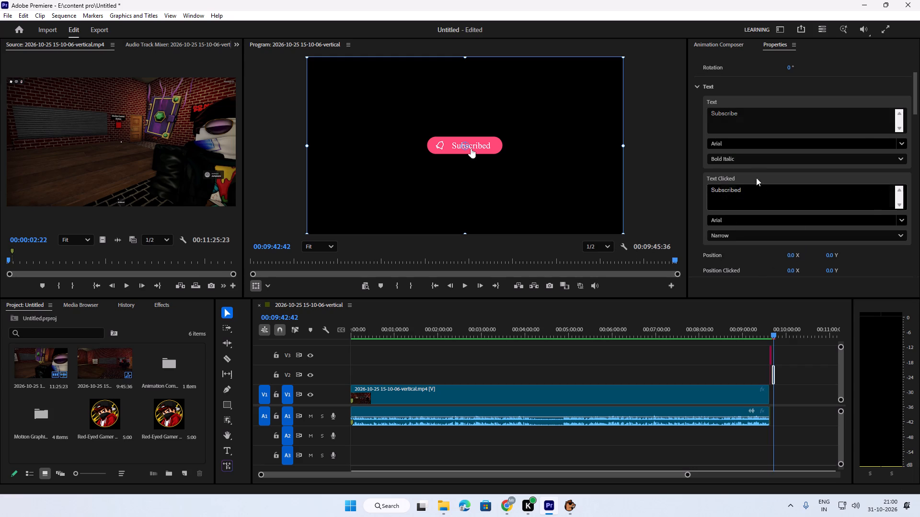
Scale the Youtube - Subscribe 1 clip up to 162%.
{"action": "left_click_drag", "start_coordinate": [916, 113], "coordinate": [919, 221]}
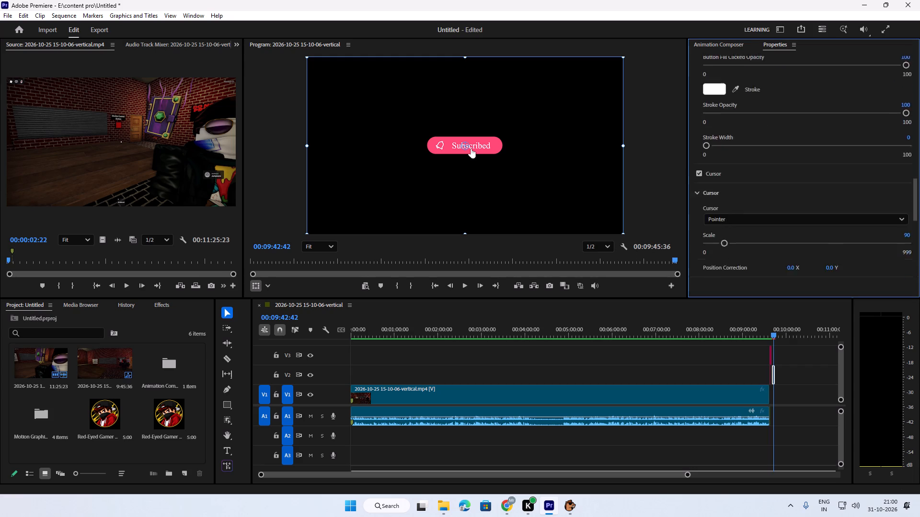
{"action": "left_click_drag", "start_coordinate": [919, 221], "coordinate": [919, 288]}
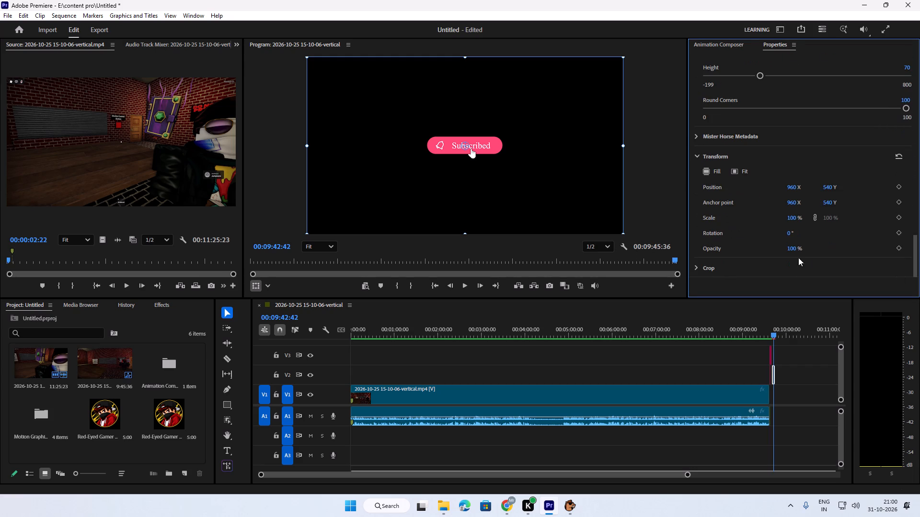
{"action": "left_click_drag", "start_coordinate": [792, 220], "coordinate": [815, 224]}
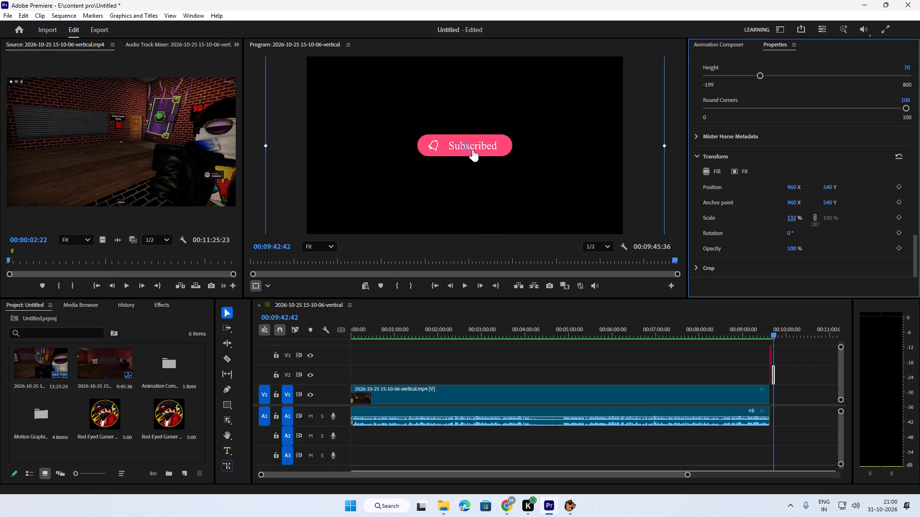
{"action": "left_click_drag", "start_coordinate": [815, 224], "coordinate": [829, 226]}
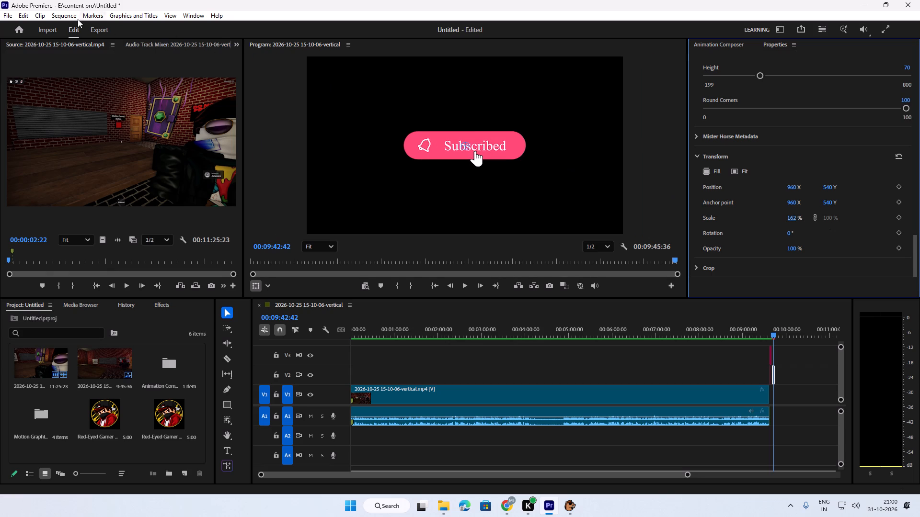
Render the sequence previews with the edited subscribe animation.
{"action": "left_click", "coordinate": [62, 13]}
{"action": "left_click", "coordinate": [88, 40]}
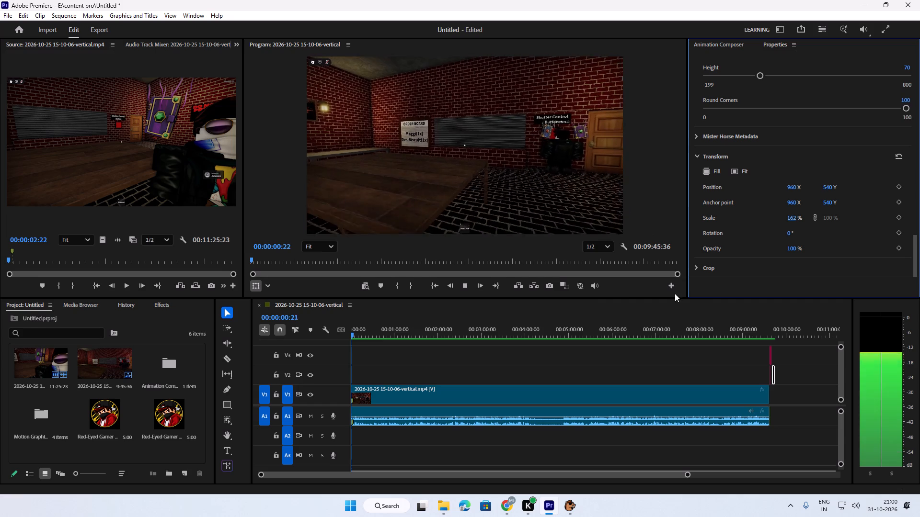
Play back the end of the sequence to review the enlarged subscribe button.
{"action": "left_click_drag", "start_coordinate": [358, 334], "coordinate": [655, 365]}
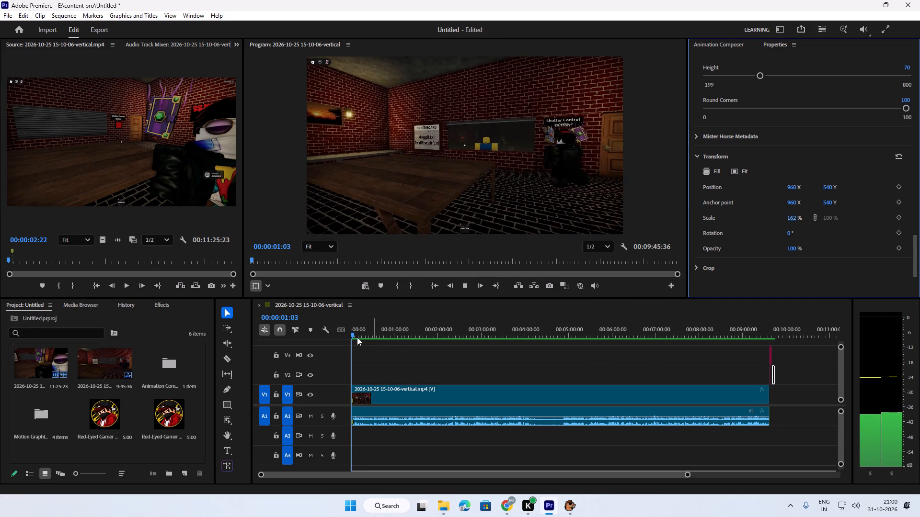
{"action": "left_click_drag", "start_coordinate": [352, 334], "coordinate": [767, 371]}
{"action": "key", "text": "space"}
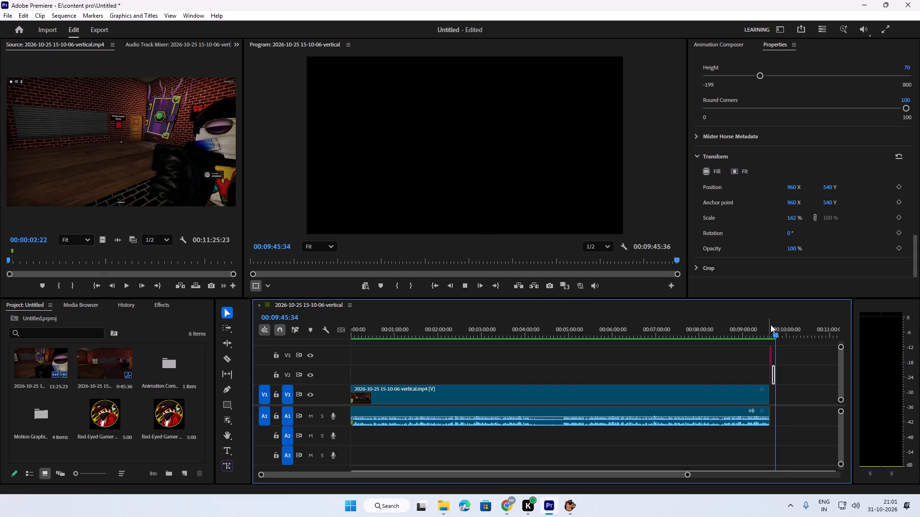
{"action": "left_click_drag", "start_coordinate": [773, 333], "coordinate": [766, 339]}
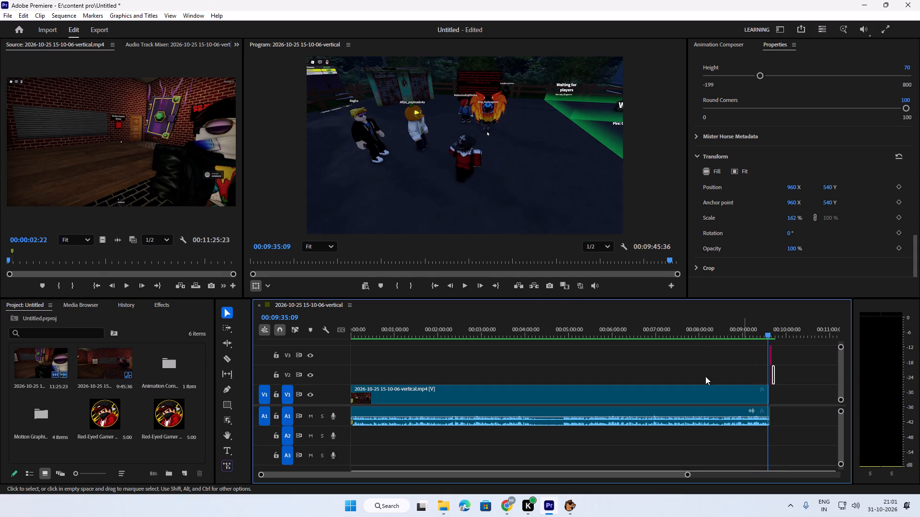
Run another render of the sequence before exporting.
{"action": "left_click_drag", "start_coordinate": [686, 475], "coordinate": [563, 463]}
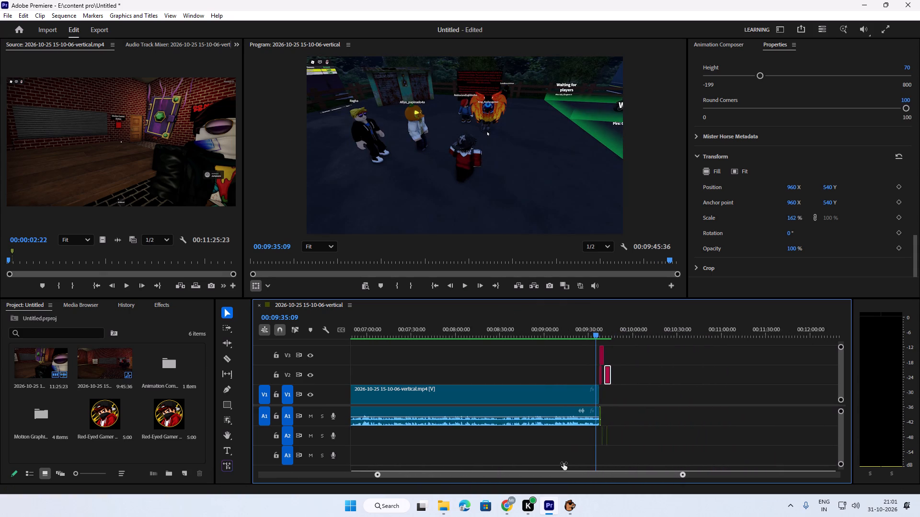
{"action": "left_click_drag", "start_coordinate": [563, 463], "coordinate": [488, 460]}
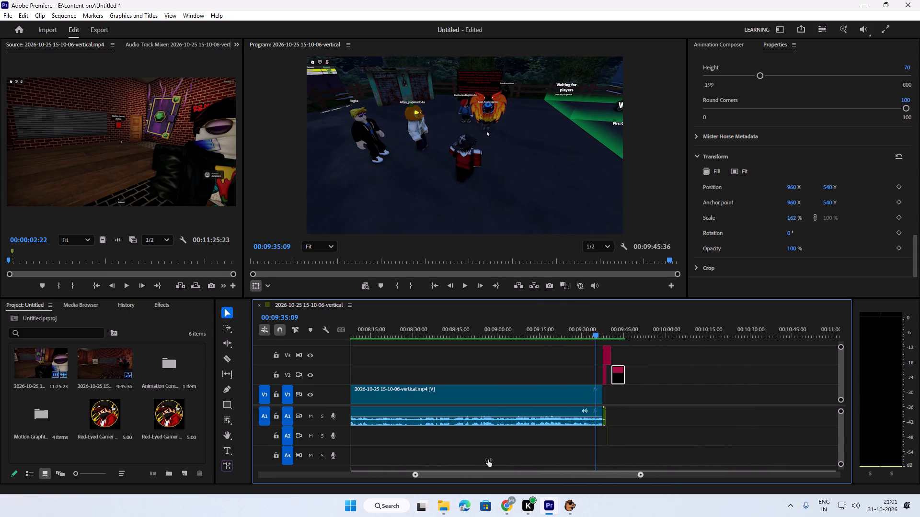
{"action": "left_click_drag", "start_coordinate": [488, 460], "coordinate": [576, 469]}
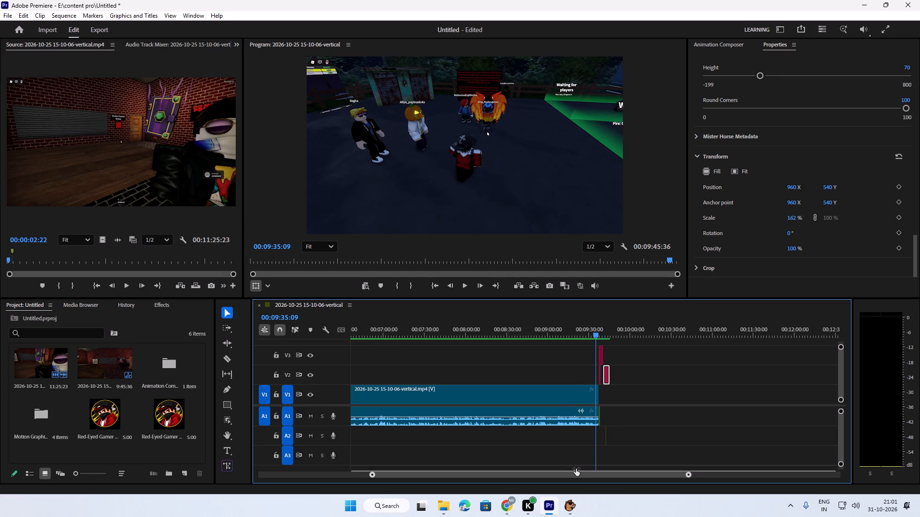
{"action": "left_click_drag", "start_coordinate": [576, 469], "coordinate": [483, 461]}
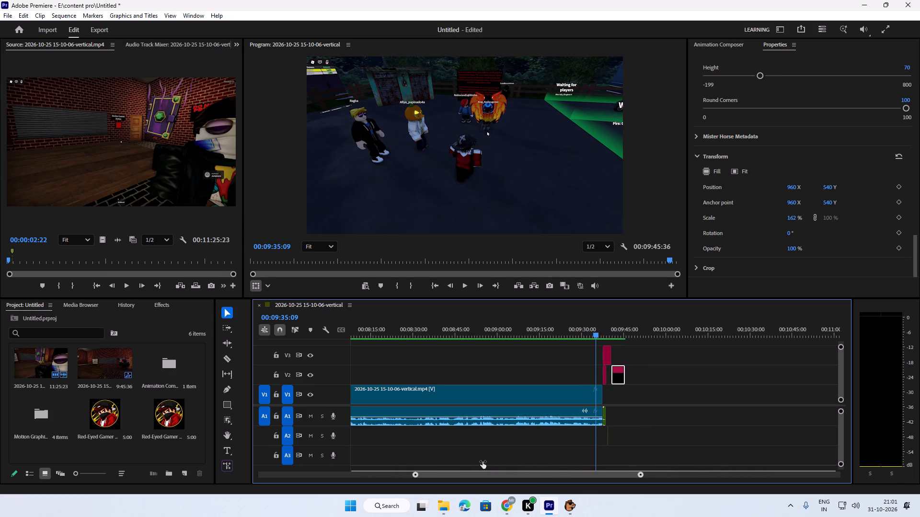
{"action": "left_click_drag", "start_coordinate": [483, 461], "coordinate": [483, 461]}
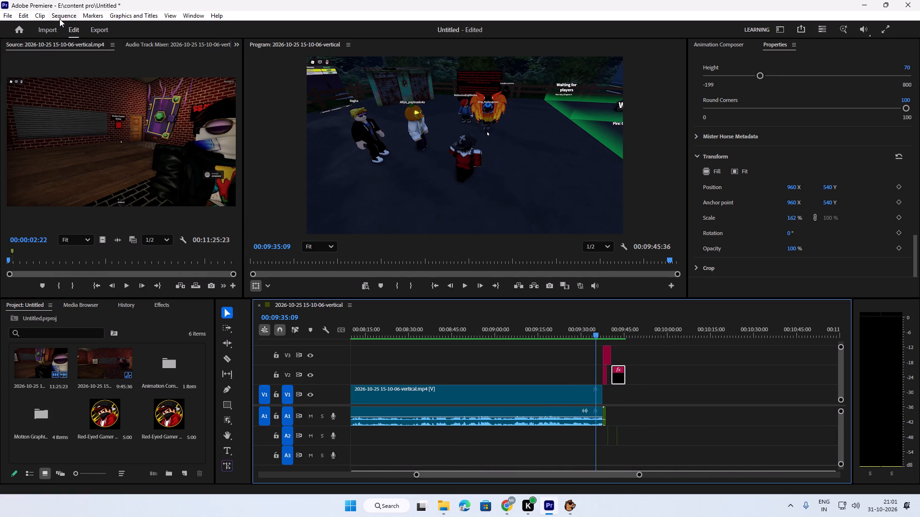
{"action": "left_click", "coordinate": [59, 19]}
{"action": "left_click", "coordinate": [85, 72]}
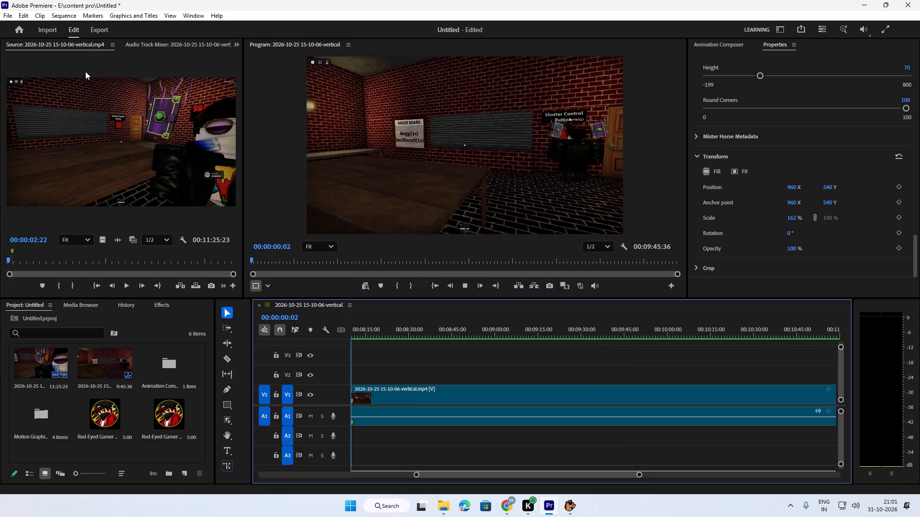
Export the sequence as a media file named "THE Indian village shop horror".
{"action": "left_click", "coordinate": [99, 31]}
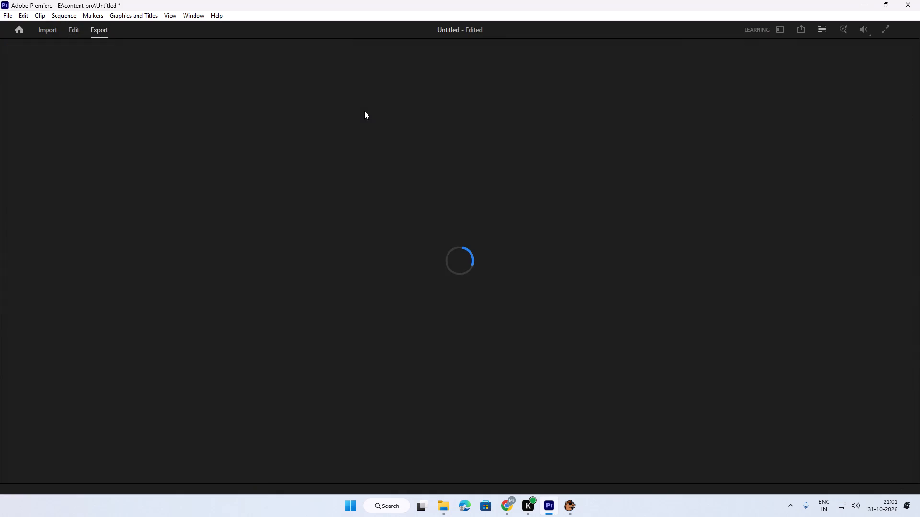
{"action": "left_click_drag", "start_coordinate": [321, 73], "coordinate": [202, 73]}
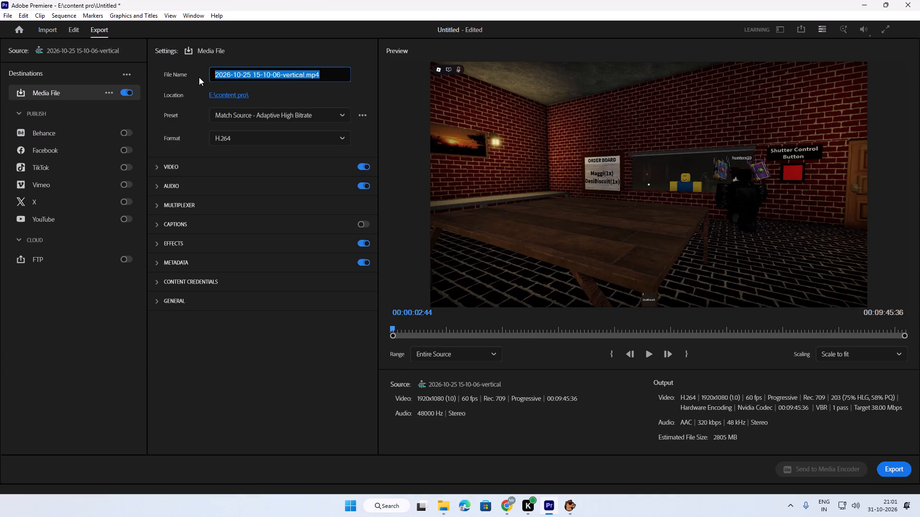
{"action": "key", "text": "BackSpace"}
{"action": "type", "text": "TH"}
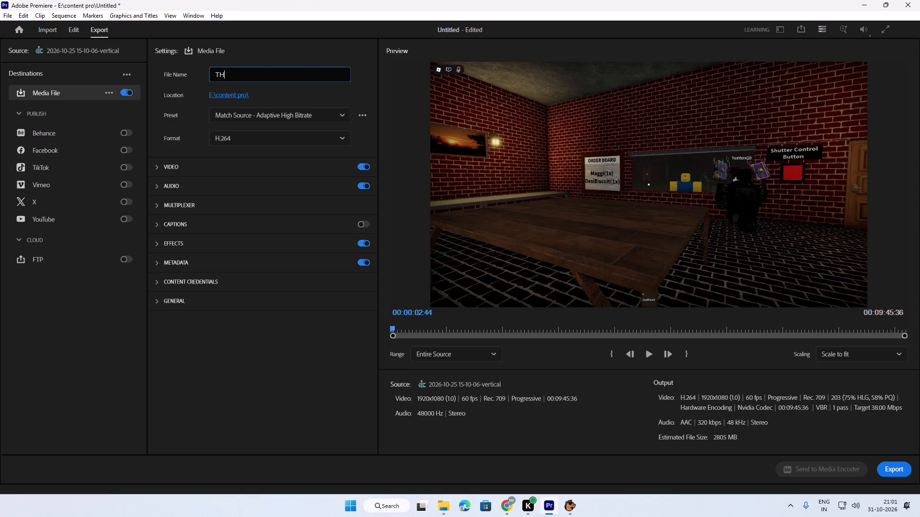
{"action": "key", "text": "e"}
{"action": "key", "text": "space"}
{"action": "key", "text": "i"}
{"action": "type", "text": "ndian"}
{"action": "key", "text": "space"}
{"action": "type", "text": "village shop"}
{"action": "key", "text": "space"}
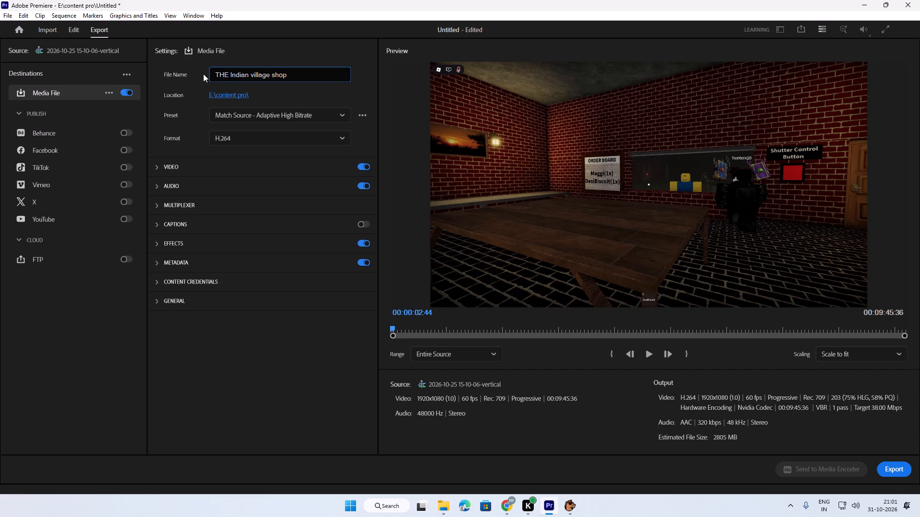
{"action": "type", "text": "ho"}
{"action": "type", "text": "rror"}
{"action": "left_click", "coordinate": [902, 472]}
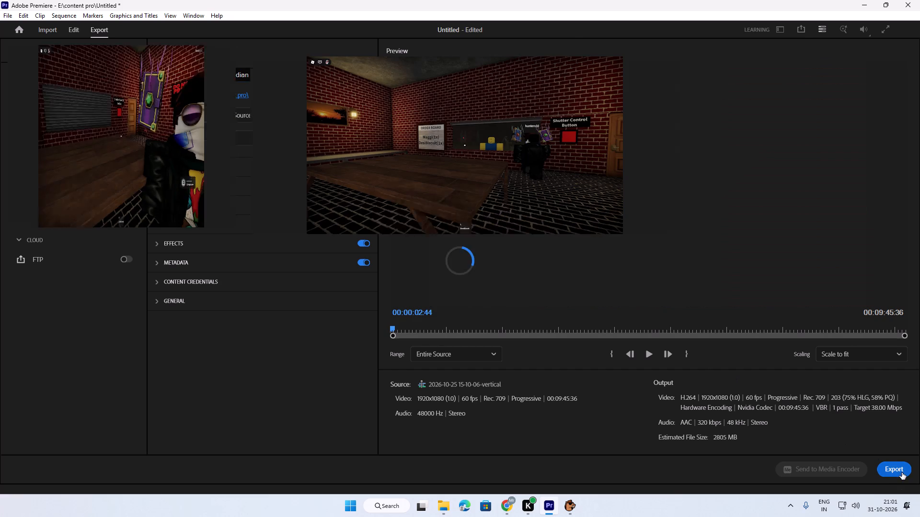
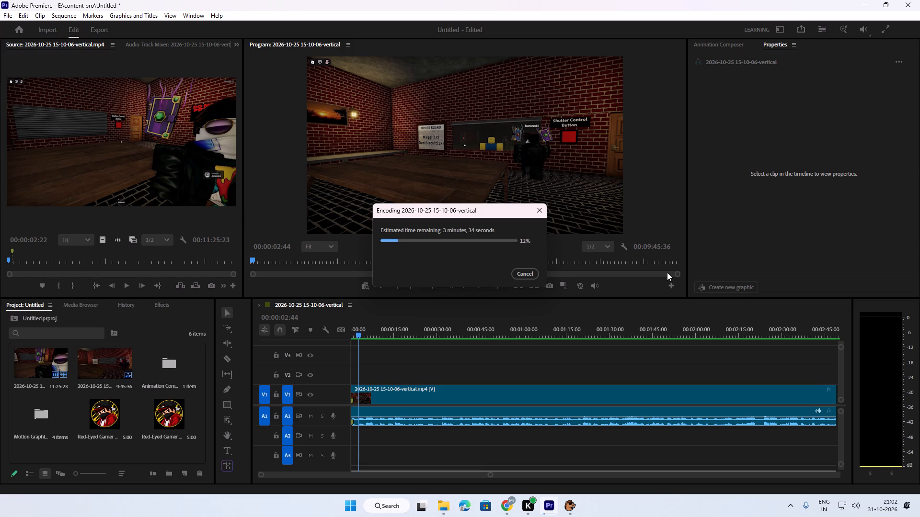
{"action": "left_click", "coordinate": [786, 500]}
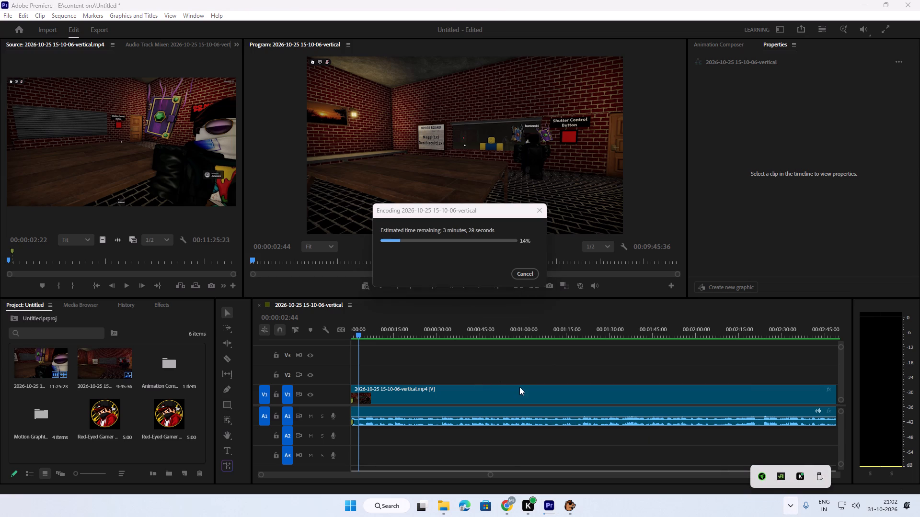
Switch to Chrome and close the Mister Horse tutorials page and the blank new tab.
{"action": "left_click", "coordinate": [506, 502]}
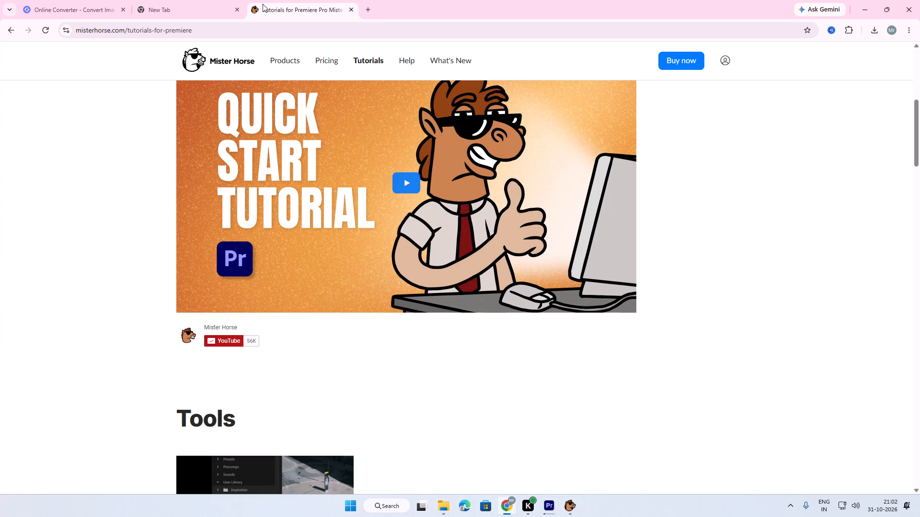
{"action": "left_click", "coordinate": [351, 10]}
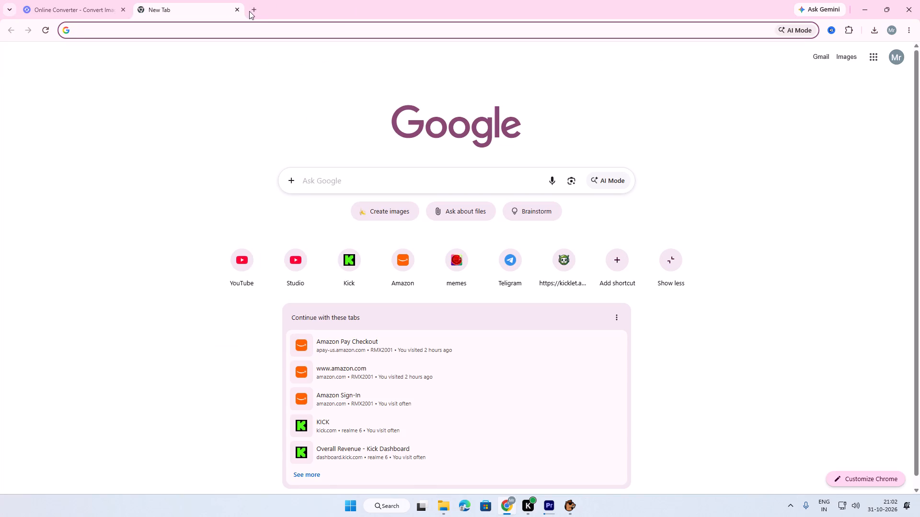
{"action": "left_click", "coordinate": [237, 9]}
Open Kick in a new browser tab and go to the channel's Creator dashboard.
{"action": "left_click", "coordinate": [139, 4]}
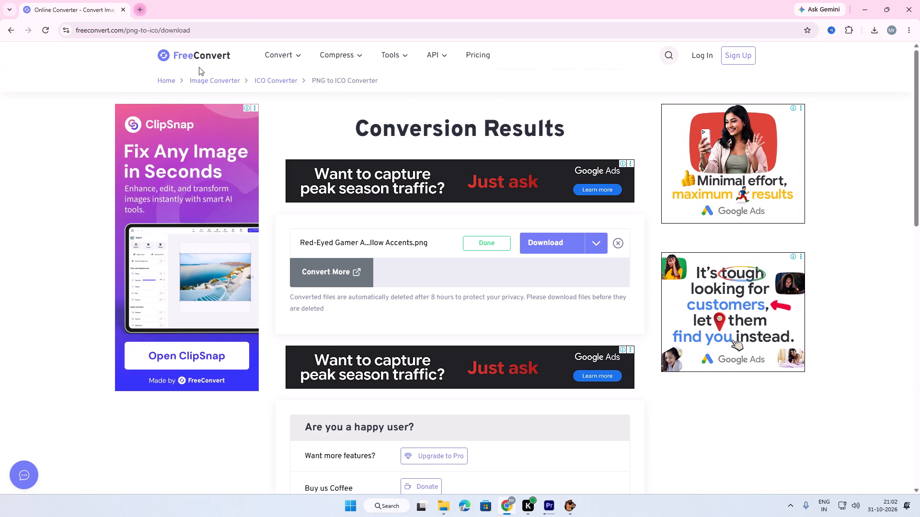
{"action": "left_click", "coordinate": [341, 260]}
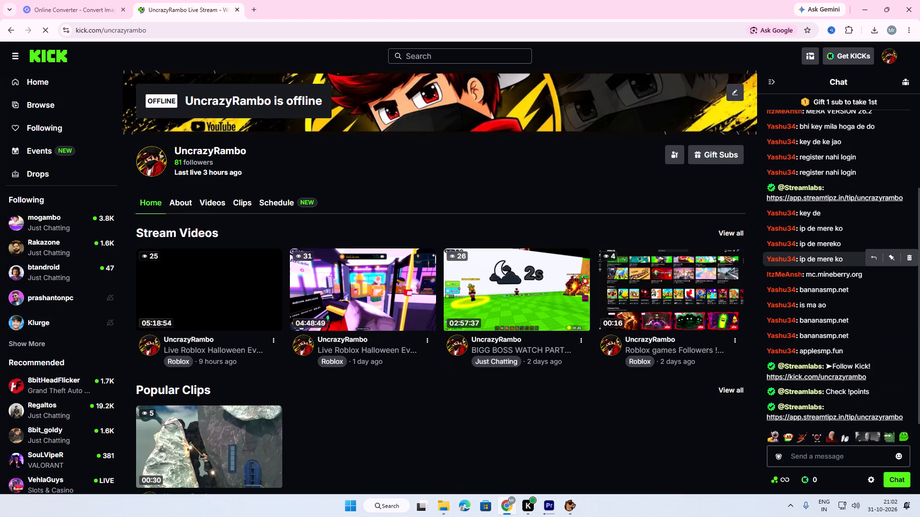
{"action": "left_click", "coordinate": [883, 60]}
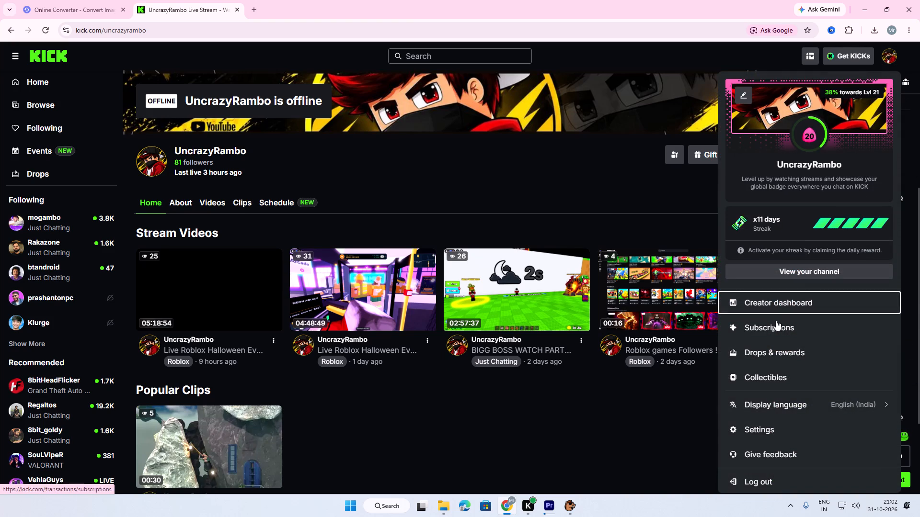
{"action": "left_click", "coordinate": [785, 305]}
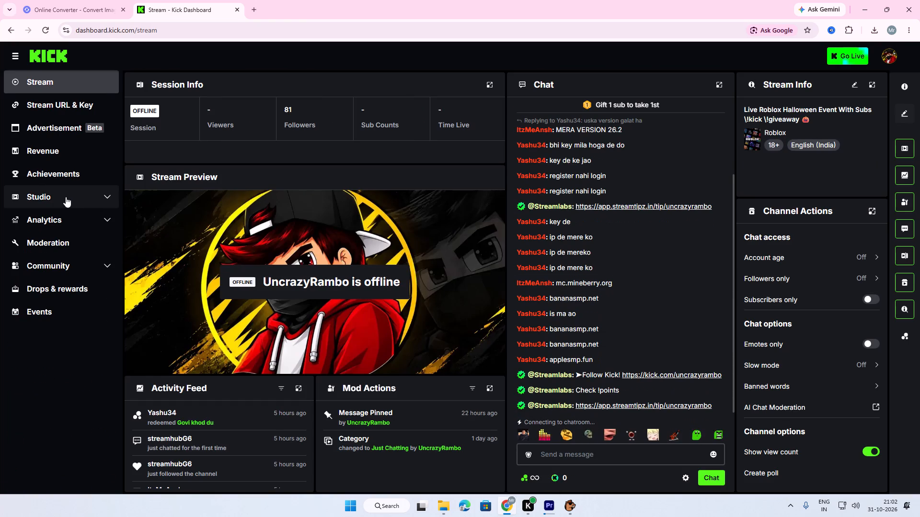
Examine the channel's Achievements page for its progress on the Path to Verification and the Path to Partner.
{"action": "left_click", "coordinate": [78, 180]}
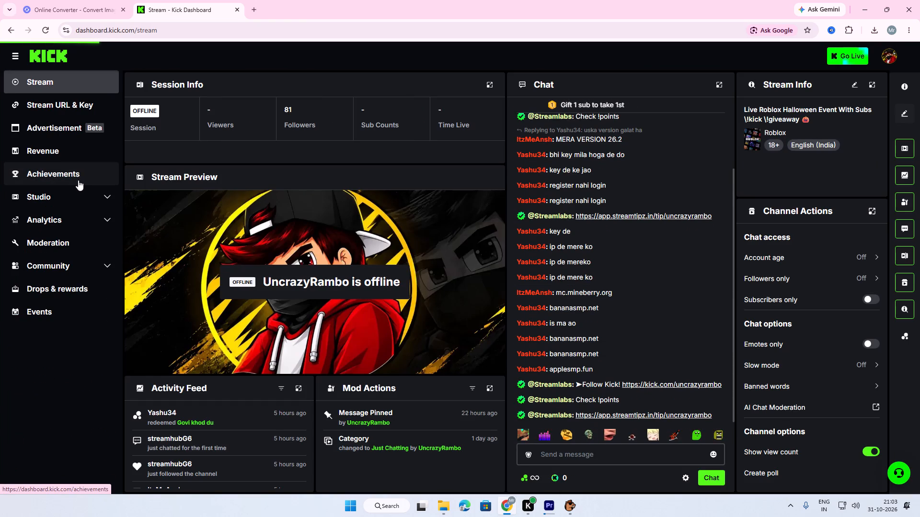
{"action": "scroll", "coordinate": [368, 250], "scroll_direction": "down", "scroll_amount": 2}
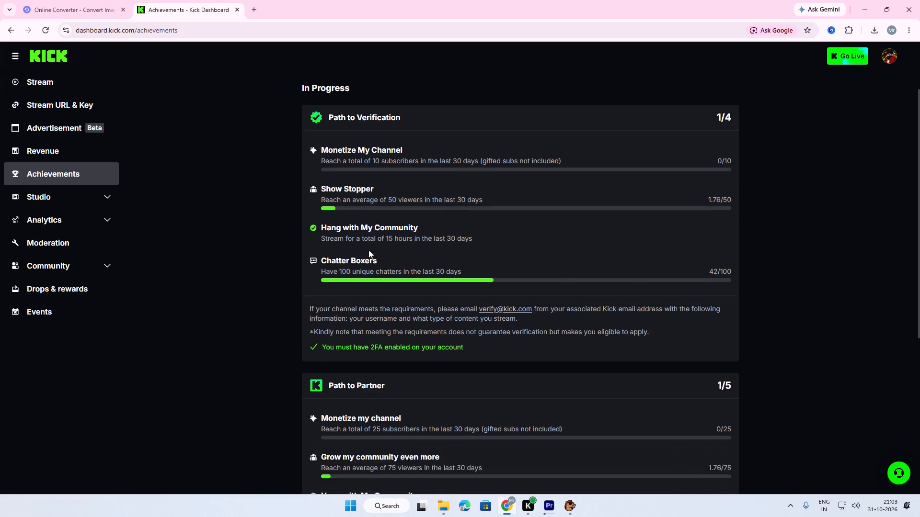
{"action": "scroll", "coordinate": [561, 296], "scroll_direction": "down", "scroll_amount": 1}
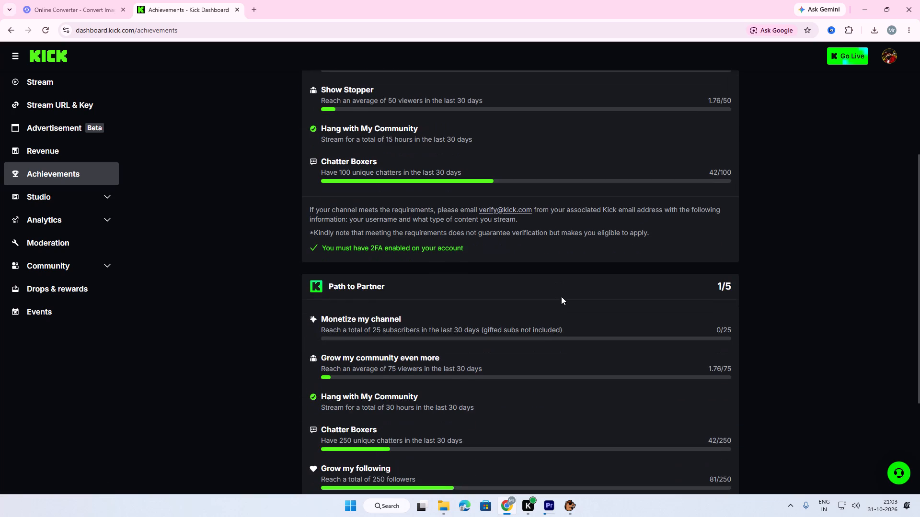
{"action": "scroll", "coordinate": [561, 296], "scroll_direction": "down", "scroll_amount": 2}
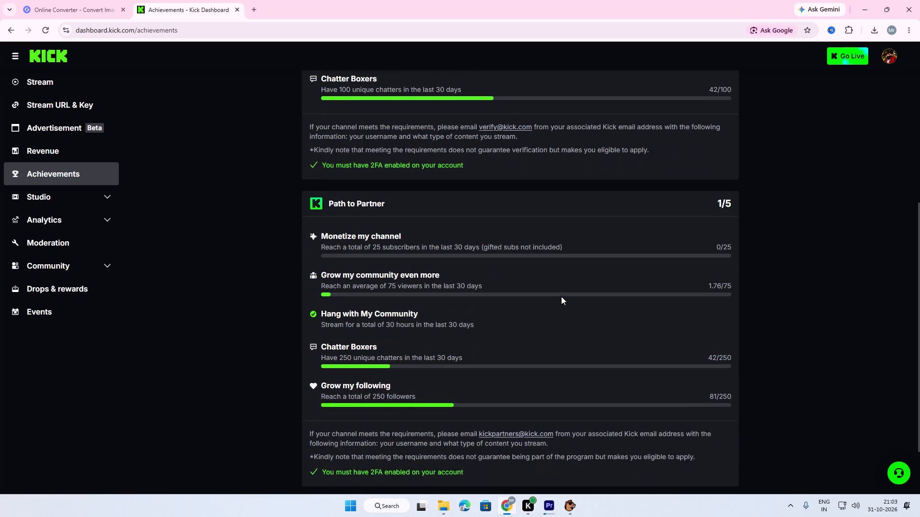
{"action": "scroll", "coordinate": [561, 296], "scroll_direction": "down", "scroll_amount": 1}
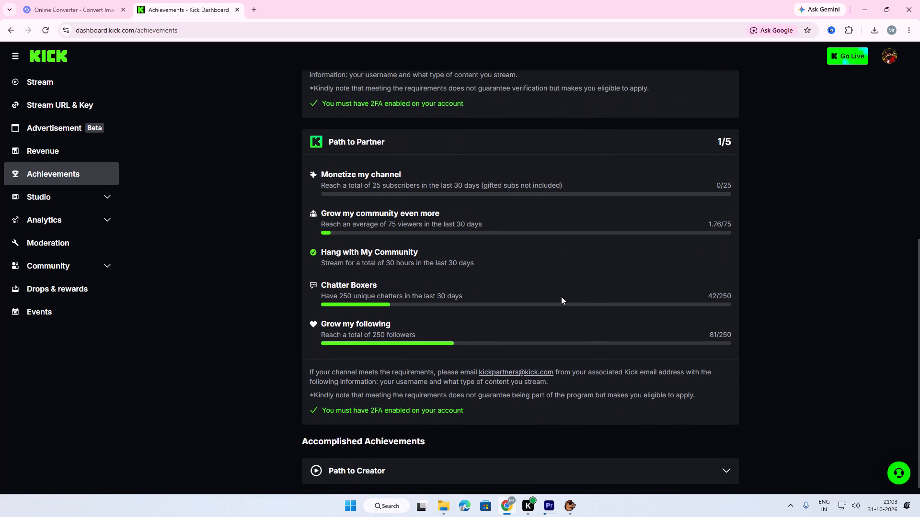
{"action": "scroll", "coordinate": [560, 298], "scroll_direction": "up", "scroll_amount": 6}
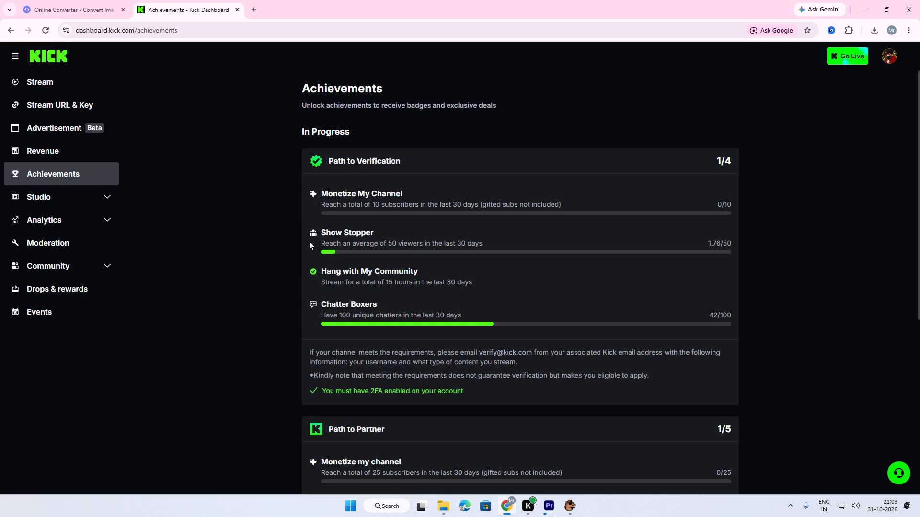
In Studio's VODs, replace the cover of the newest Roblox Halloween stream (05:18:54) with a gameplay frame from around 01:44, and save it.
{"action": "left_click", "coordinate": [97, 198]}
{"action": "left_click", "coordinate": [59, 213]}
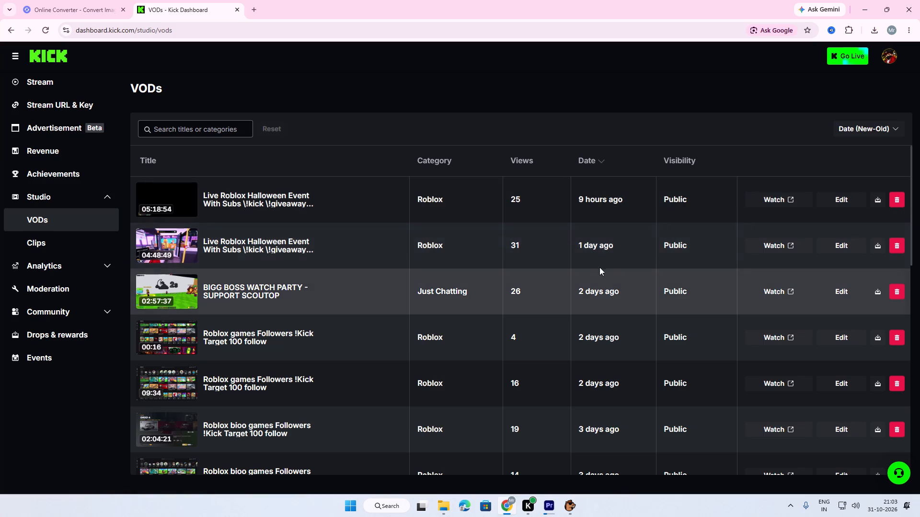
{"action": "left_click", "coordinate": [842, 203]}
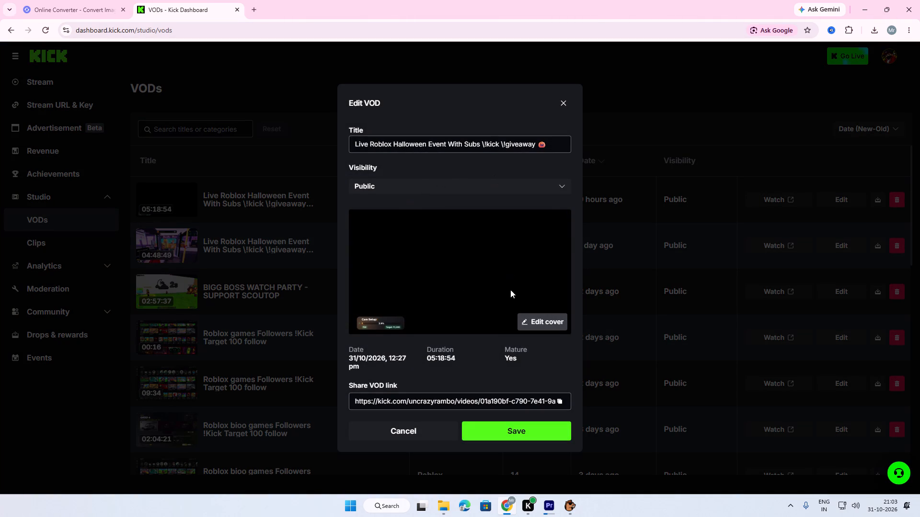
{"action": "scroll", "coordinate": [493, 302], "scroll_direction": "down", "scroll_amount": 1}
{"action": "left_click", "coordinate": [534, 327]}
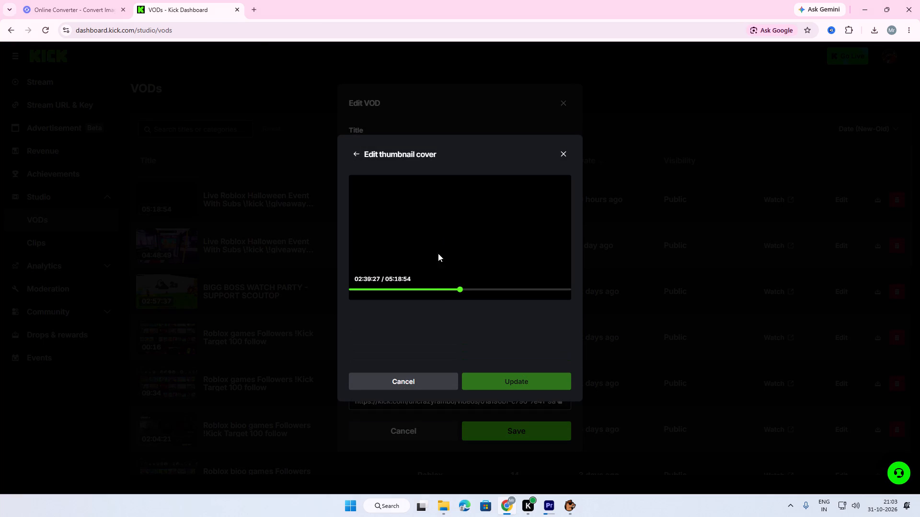
{"action": "left_click_drag", "start_coordinate": [459, 291], "coordinate": [438, 291]}
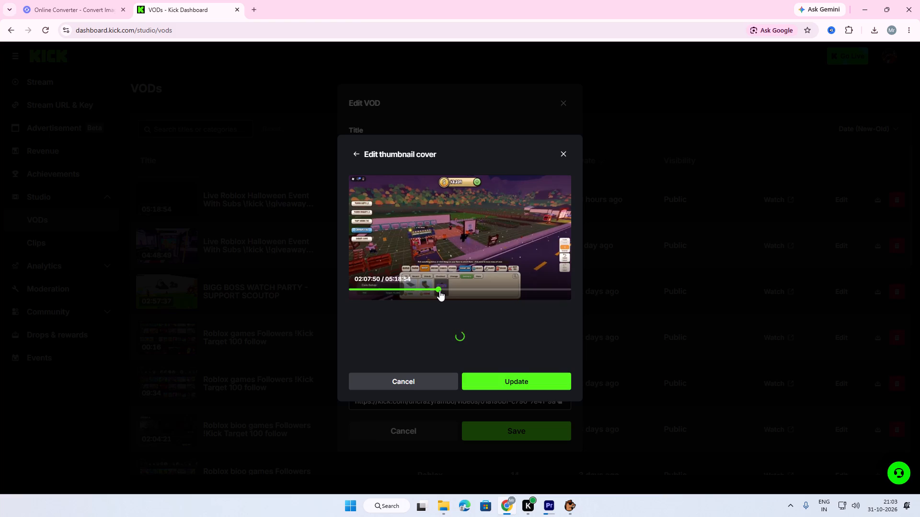
{"action": "left_click_drag", "start_coordinate": [439, 291], "coordinate": [422, 291]}
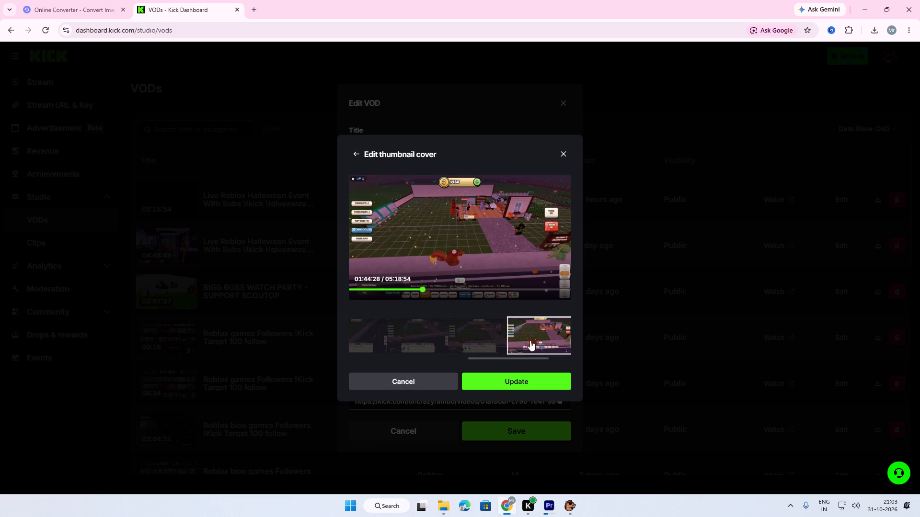
{"action": "left_click", "coordinate": [490, 335]}
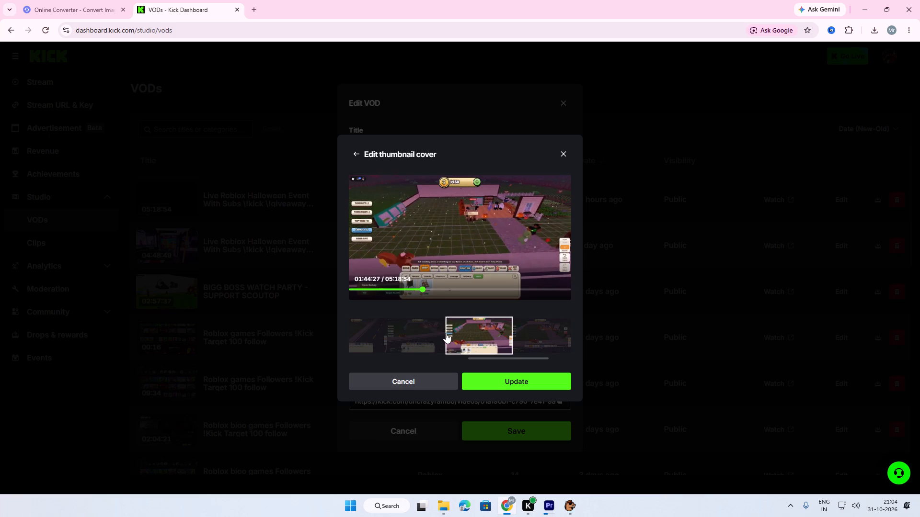
{"action": "left_click", "coordinate": [441, 333]}
{"action": "left_click", "coordinate": [374, 331]}
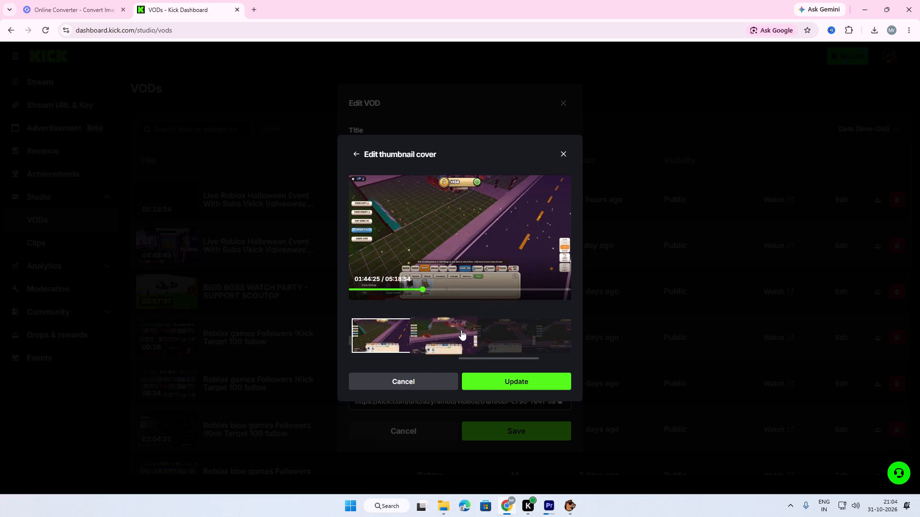
{"action": "left_click", "coordinate": [478, 329]}
{"action": "left_click", "coordinate": [516, 383]}
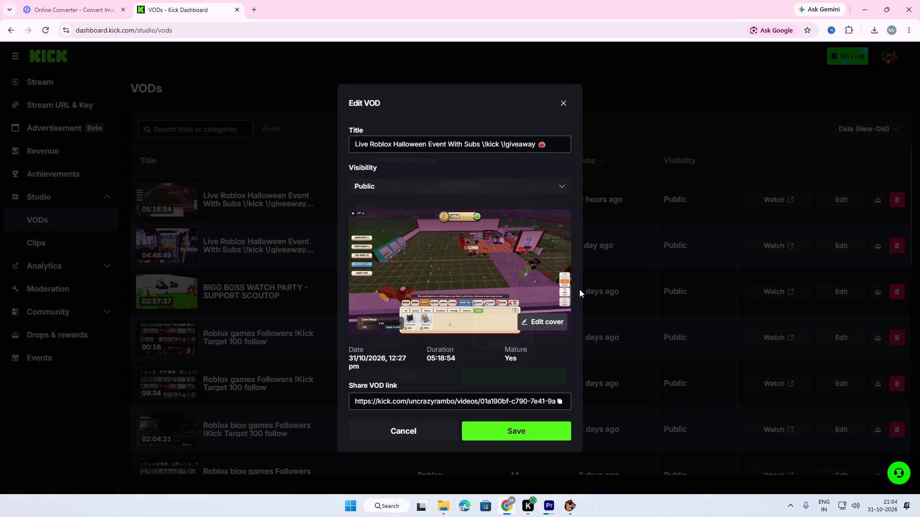
{"action": "left_click", "coordinate": [517, 433]}
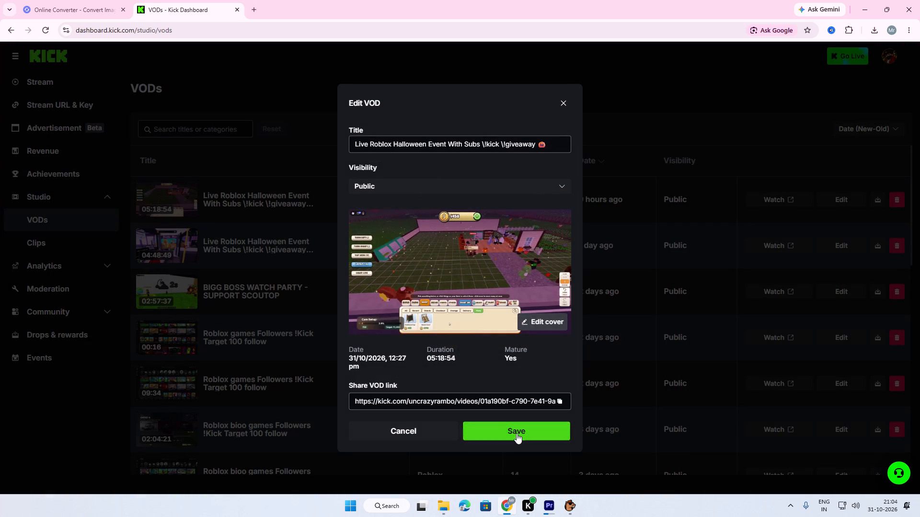
Replace the black cover of the 02:23:58 Roblox VOD with the reception desk frame at 01:00:29 and save the VOD.
{"action": "scroll", "coordinate": [368, 304], "scroll_direction": "down", "scroll_amount": 6}
{"action": "scroll", "coordinate": [343, 329], "scroll_direction": "up", "scroll_amount": 7}
{"action": "scroll", "coordinate": [343, 329], "scroll_direction": "down", "scroll_amount": 4}
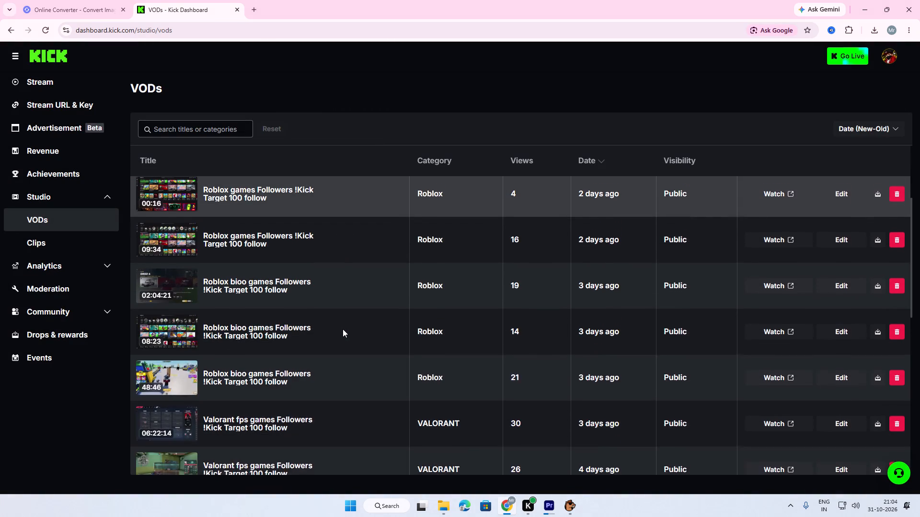
{"action": "scroll", "coordinate": [343, 329], "scroll_direction": "down", "scroll_amount": 10}
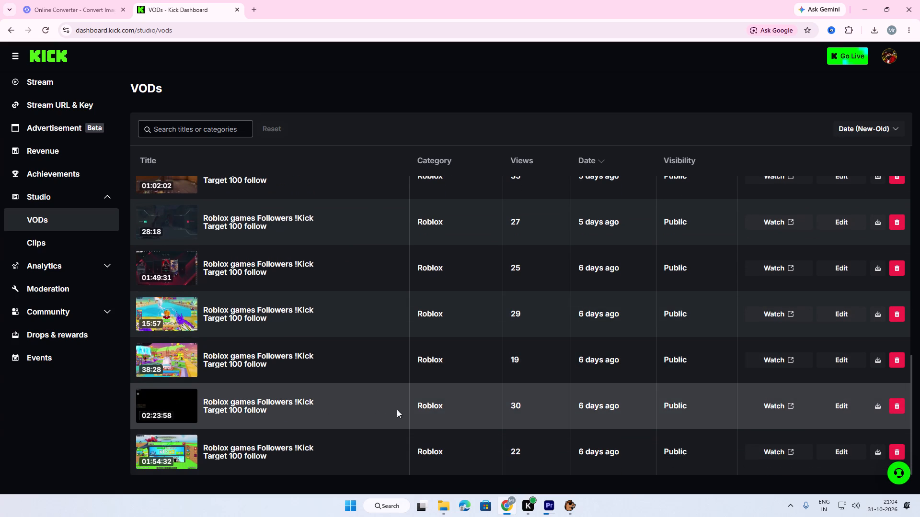
{"action": "left_click", "coordinate": [837, 407]}
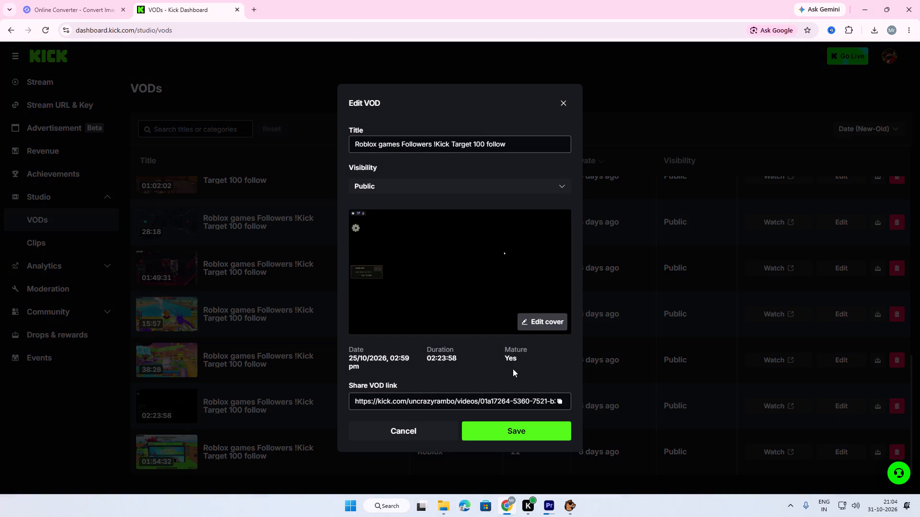
{"action": "left_click", "coordinate": [530, 321]}
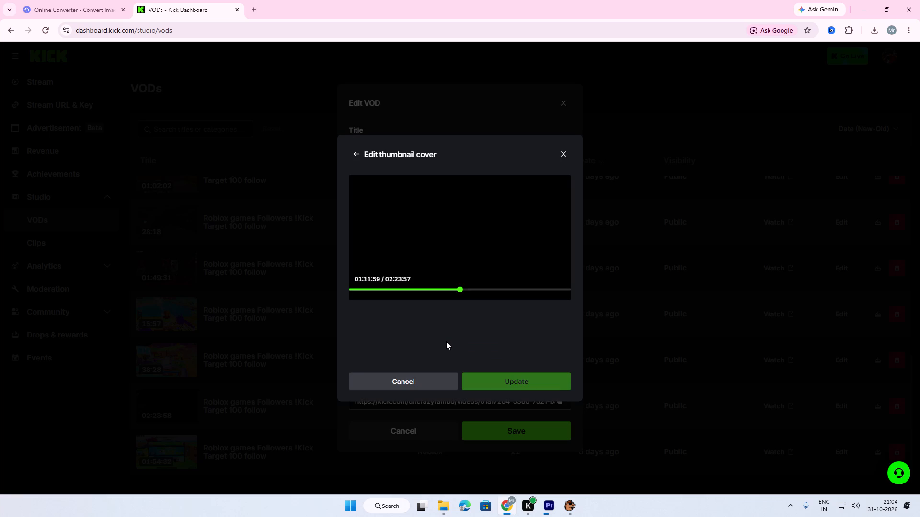
{"action": "left_click_drag", "start_coordinate": [458, 289], "coordinate": [457, 289]}
{"action": "left_click_drag", "start_coordinate": [457, 289], "coordinate": [442, 290]}
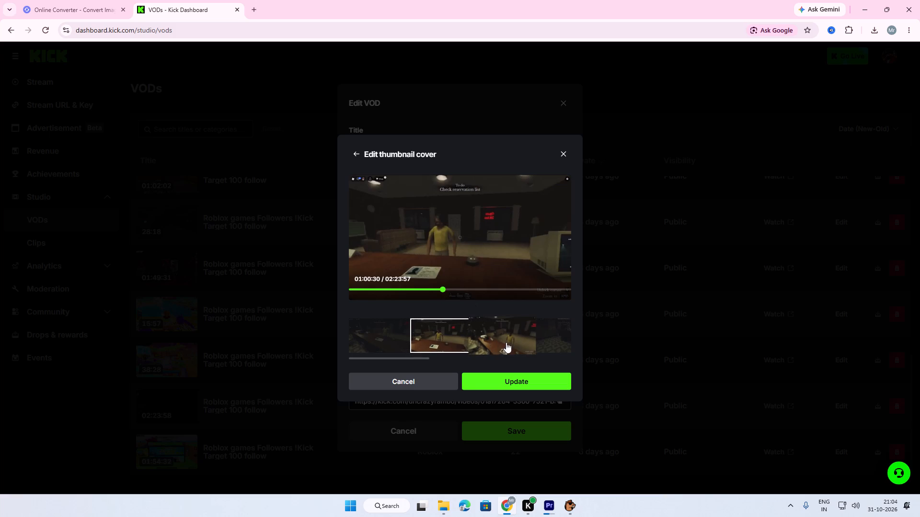
{"action": "left_click", "coordinate": [506, 345]}
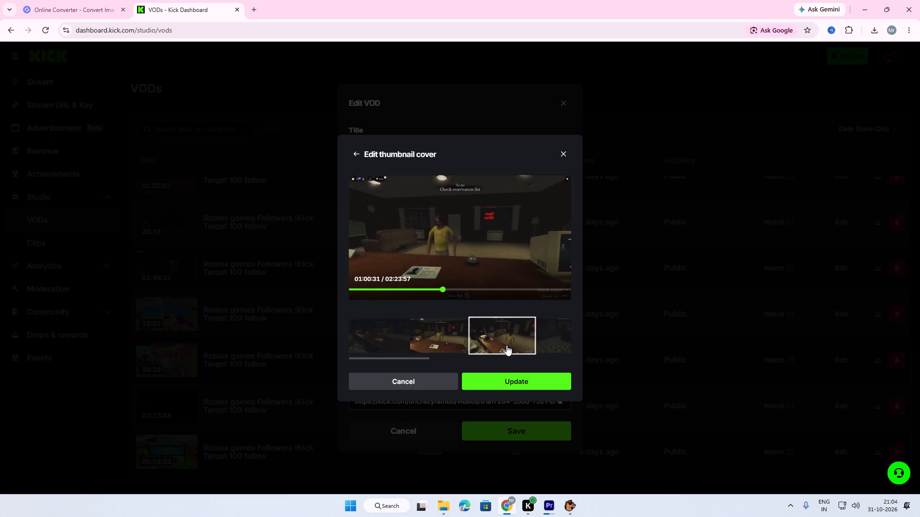
{"action": "left_click", "coordinate": [539, 343]}
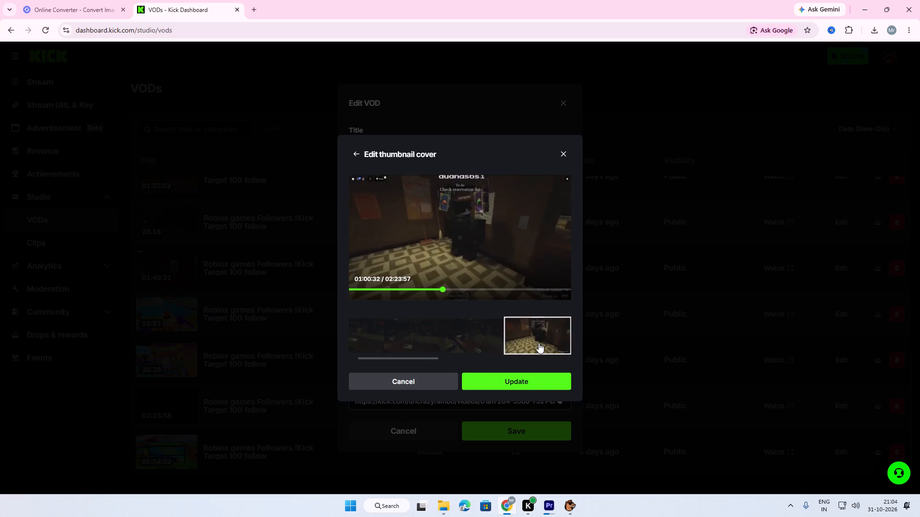
{"action": "left_click", "coordinate": [467, 342]}
{"action": "left_click", "coordinate": [424, 335]}
{"action": "left_click", "coordinate": [376, 333]}
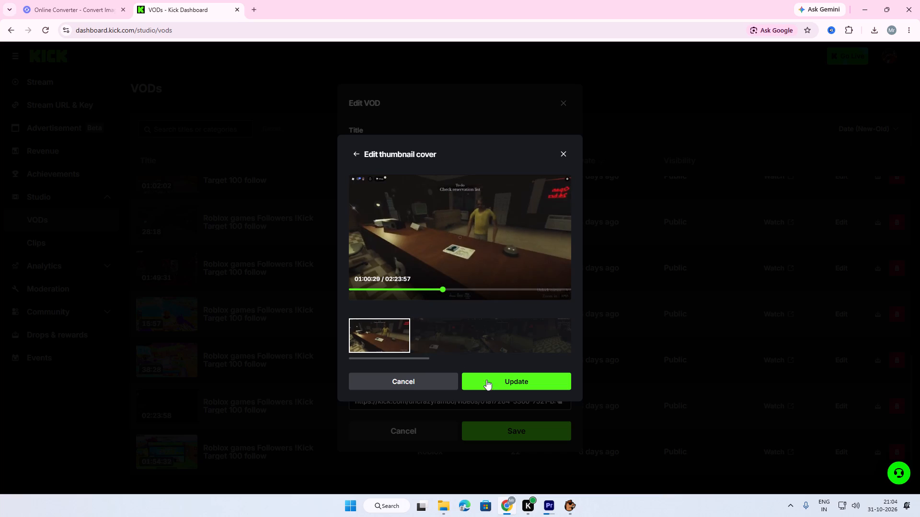
{"action": "left_click", "coordinate": [501, 385]}
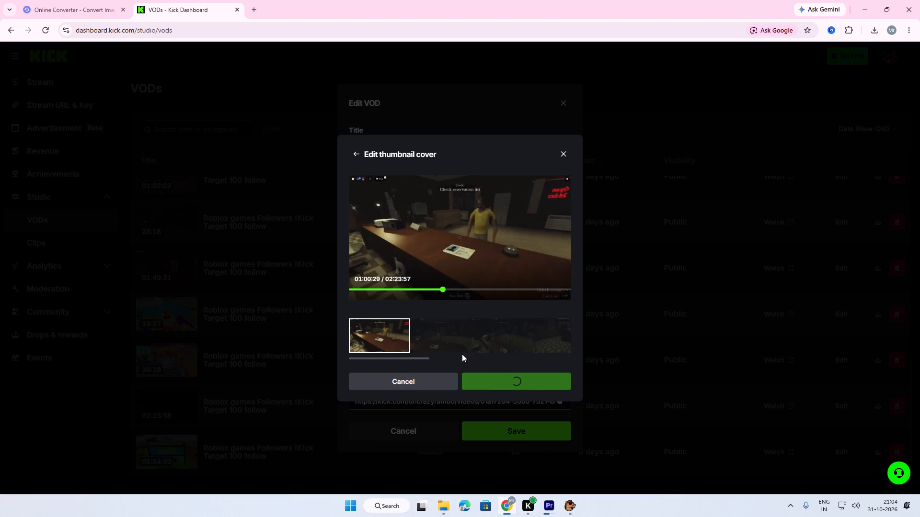
{"action": "left_click", "coordinate": [498, 426]}
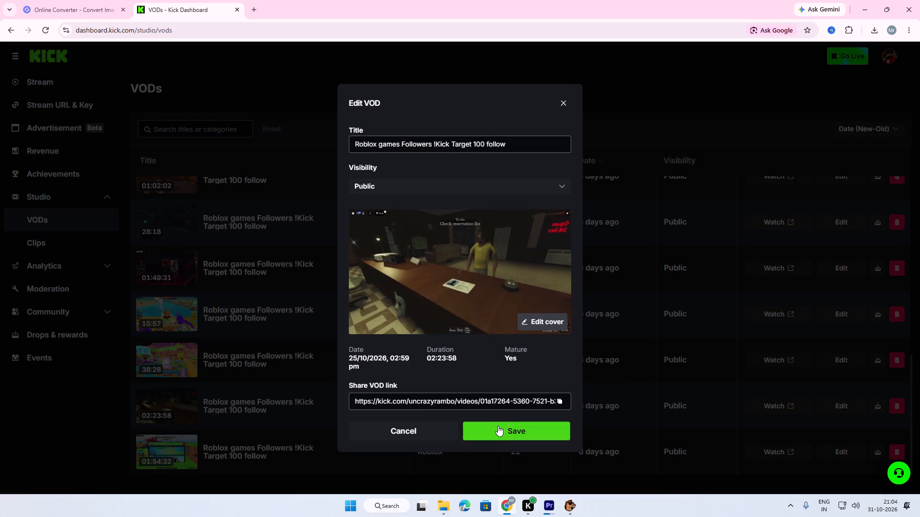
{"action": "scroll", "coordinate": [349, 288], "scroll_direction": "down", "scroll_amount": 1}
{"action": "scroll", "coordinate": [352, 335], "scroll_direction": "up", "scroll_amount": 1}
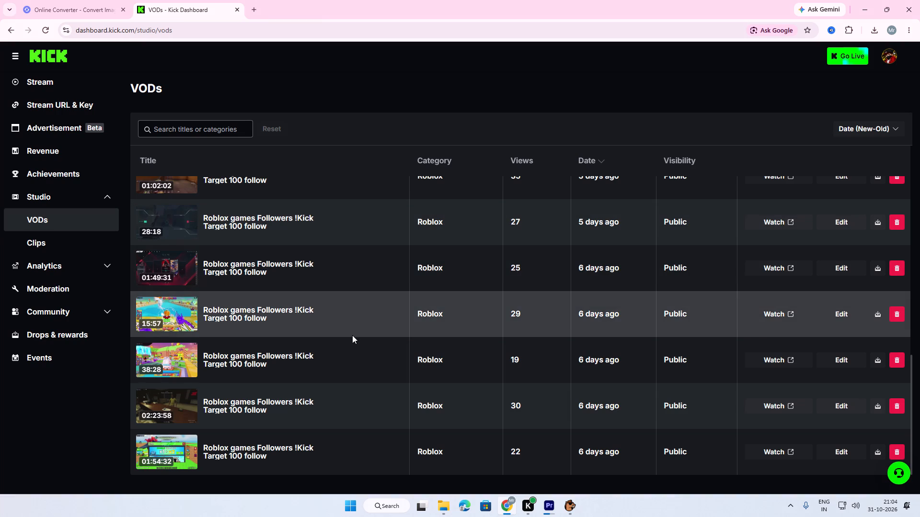
Open the channel's Revenue dashboard and examine the next payout, the subscription stats and the October 2026 earnings.
{"action": "scroll", "coordinate": [352, 335], "scroll_direction": "up", "scroll_amount": 1}
{"action": "scroll", "coordinate": [271, 339], "scroll_direction": "up", "scroll_amount": 2}
{"action": "left_click", "coordinate": [70, 154]}
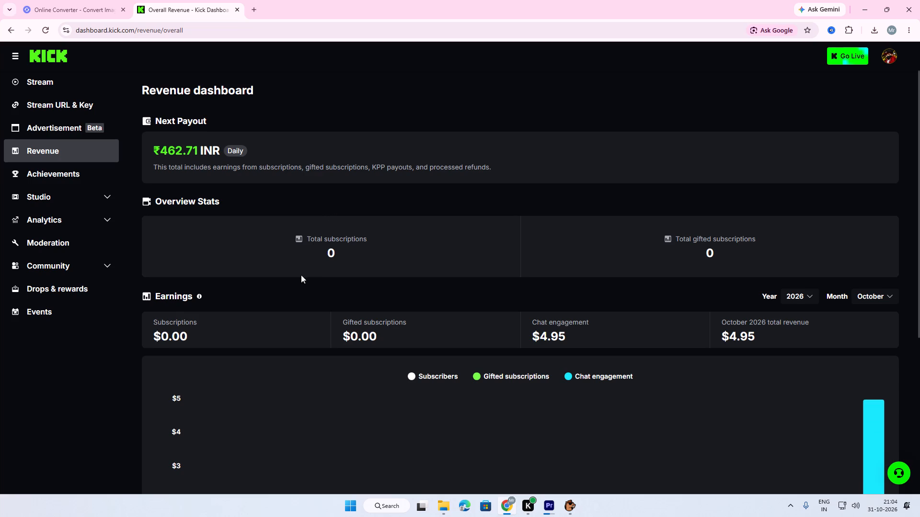
{"action": "scroll", "coordinate": [290, 291], "scroll_direction": "down", "scroll_amount": 1}
{"action": "scroll", "coordinate": [289, 295], "scroll_direction": "up", "scroll_amount": 4}
{"action": "scroll", "coordinate": [340, 292], "scroll_direction": "up", "scroll_amount": 1}
Copy the phrase "KPP payouts" from the Next Payout description and search Google for it in a new browser tab.
{"action": "left_click_drag", "start_coordinate": [372, 166], "coordinate": [411, 167]}
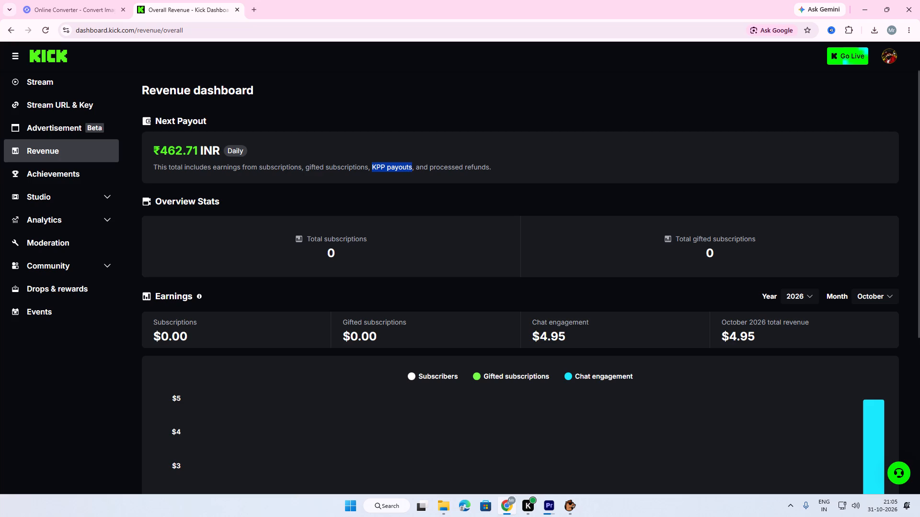
{"action": "left_click_drag", "start_coordinate": [411, 167], "coordinate": [412, 167]}
{"action": "key", "text": "ctrl+c"}
{"action": "left_click", "coordinate": [247, 1]}
{"action": "left_click", "coordinate": [345, 177]}
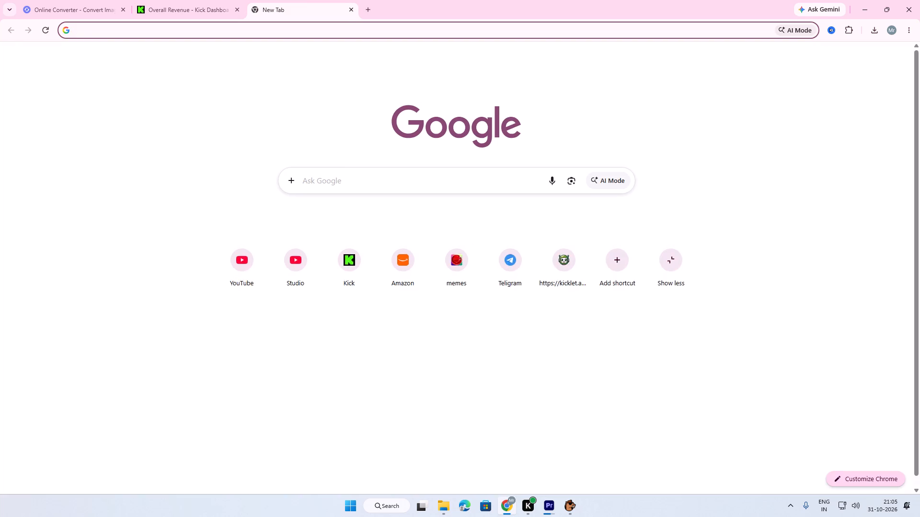
{"action": "key", "text": "ctrl+v"}
{"action": "key", "text": "Return"}
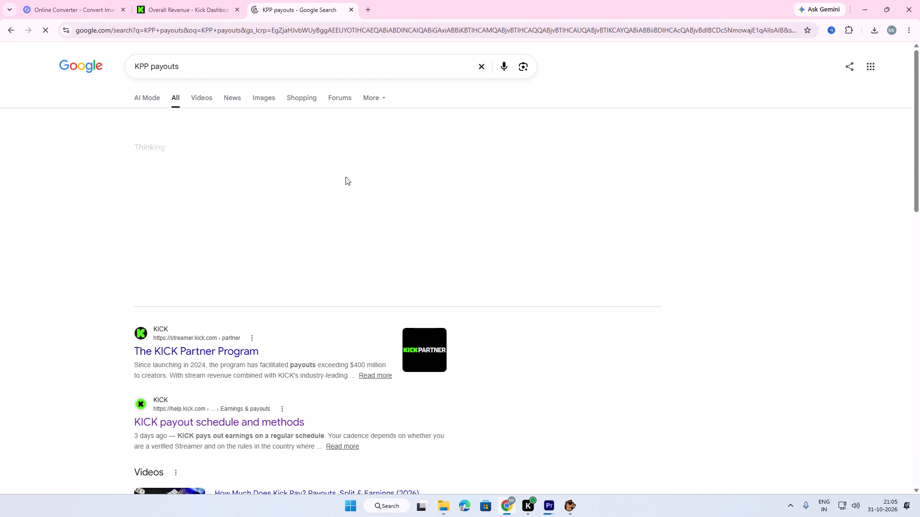
Read the full AI Overview on how KPP payouts work and look through the search results below it.
{"action": "scroll", "coordinate": [182, 307], "scroll_direction": "down", "scroll_amount": 1}
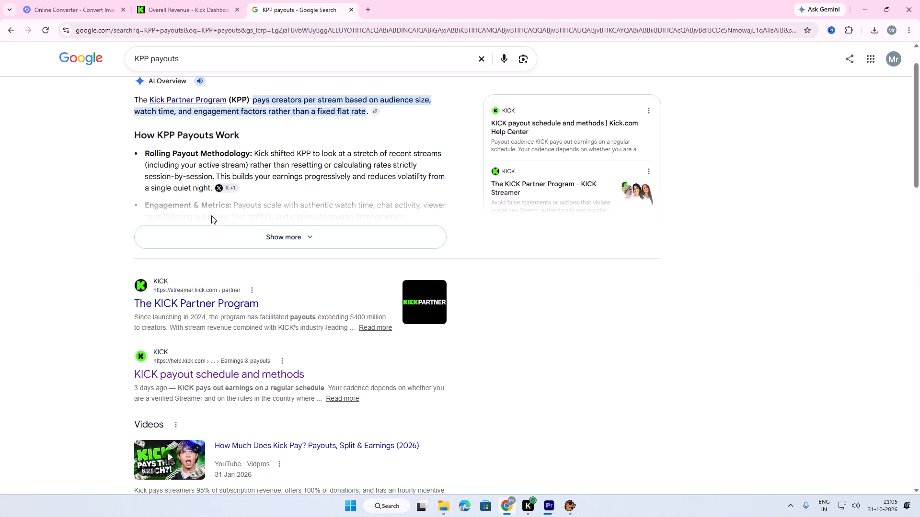
{"action": "left_click", "coordinate": [294, 231]}
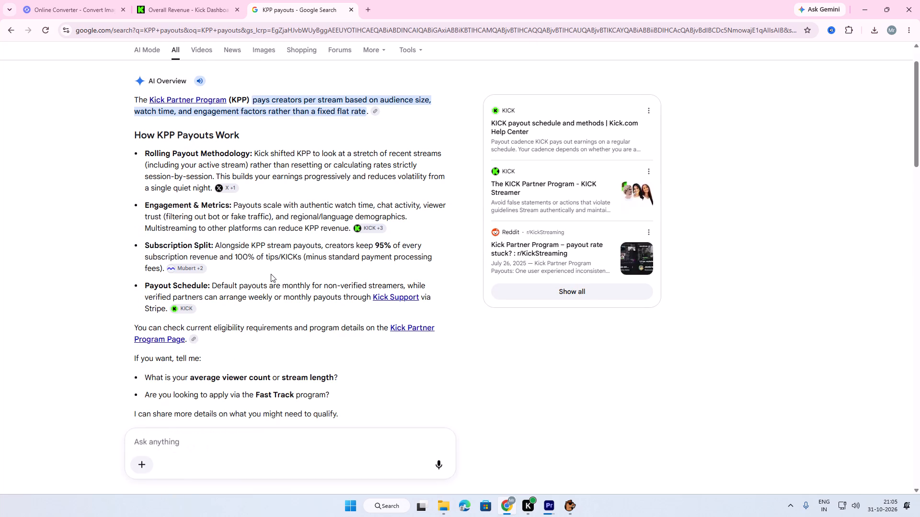
{"action": "scroll", "coordinate": [271, 274], "scroll_direction": "down", "scroll_amount": 2}
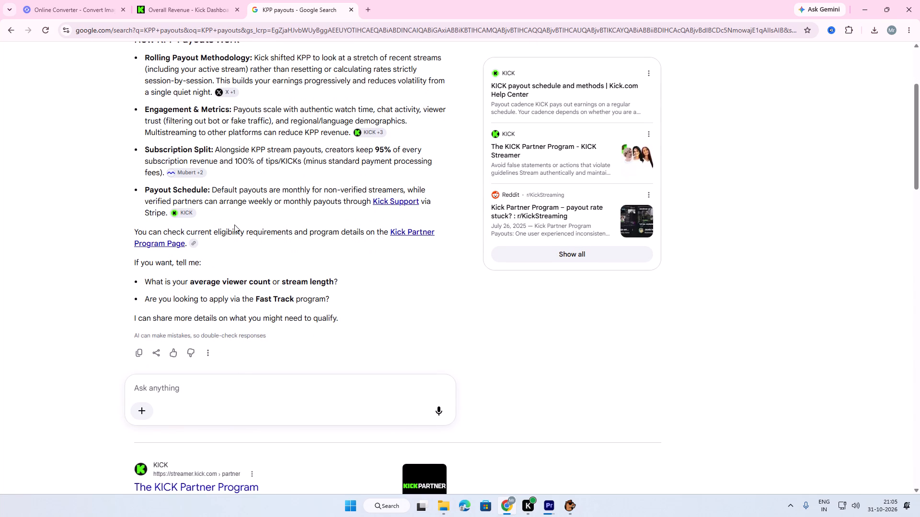
{"action": "scroll", "coordinate": [224, 250], "scroll_direction": "down", "scroll_amount": 1}
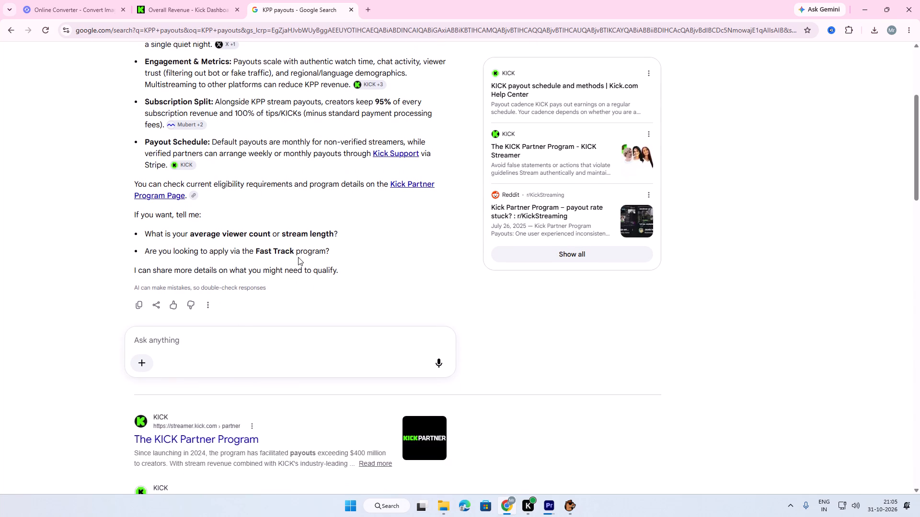
{"action": "scroll", "coordinate": [298, 257], "scroll_direction": "down", "scroll_amount": 1}
{"action": "scroll", "coordinate": [217, 227], "scroll_direction": "down", "scroll_amount": 2}
{"action": "scroll", "coordinate": [227, 360], "scroll_direction": "down", "scroll_amount": 2}
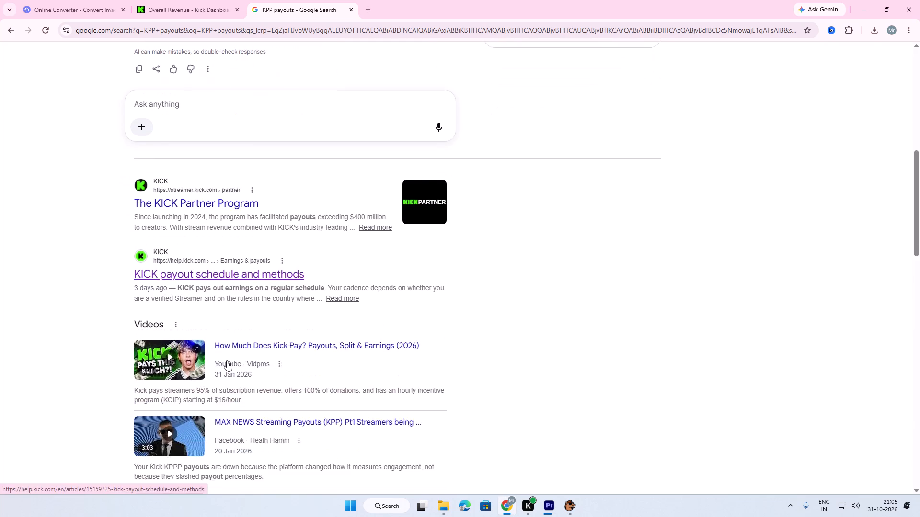
{"action": "scroll", "coordinate": [227, 360], "scroll_direction": "down", "scroll_amount": 8}
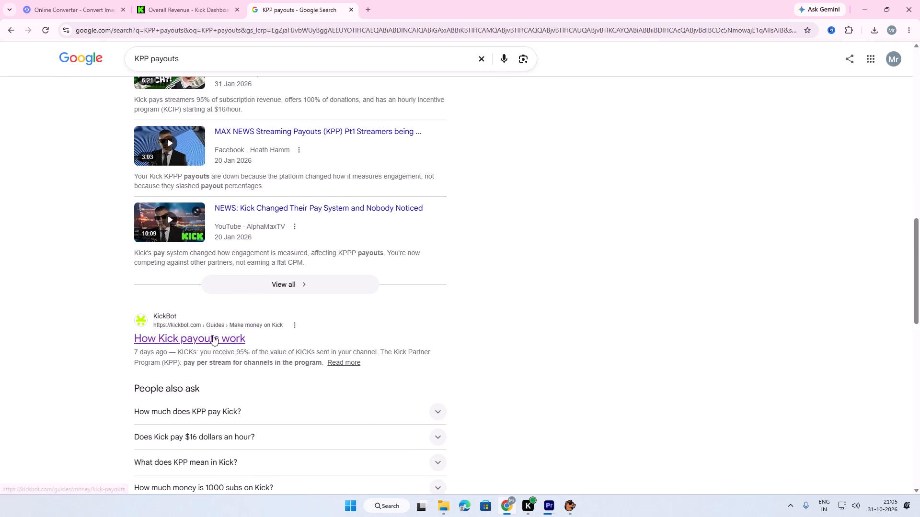
{"action": "scroll", "coordinate": [213, 335], "scroll_direction": "down", "scroll_amount": 2}
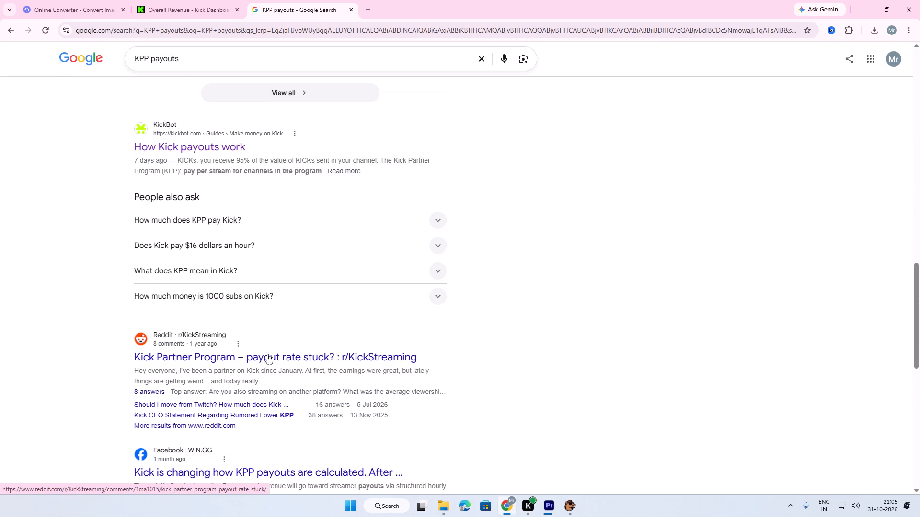
{"action": "scroll", "coordinate": [287, 355], "scroll_direction": "down", "scroll_amount": 1}
{"action": "scroll", "coordinate": [204, 346], "scroll_direction": "down", "scroll_amount": 3}
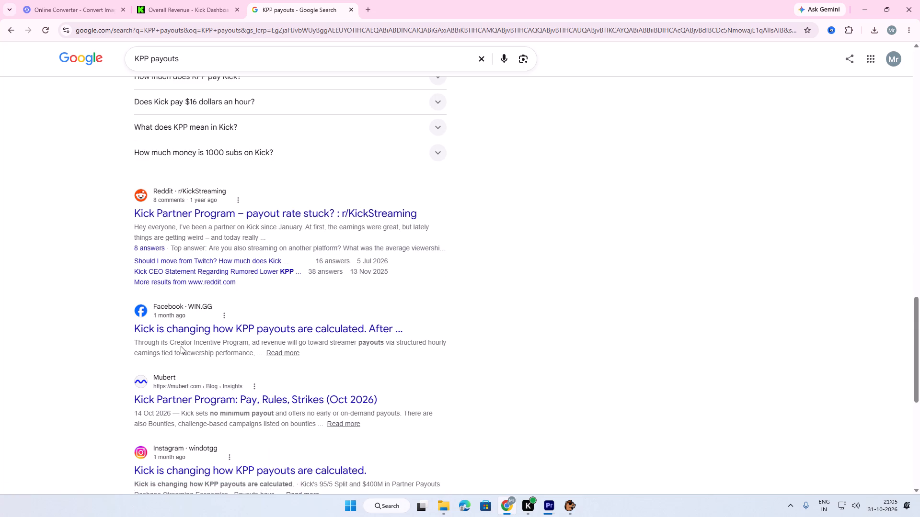
{"action": "scroll", "coordinate": [181, 346], "scroll_direction": "down", "scroll_amount": 1}
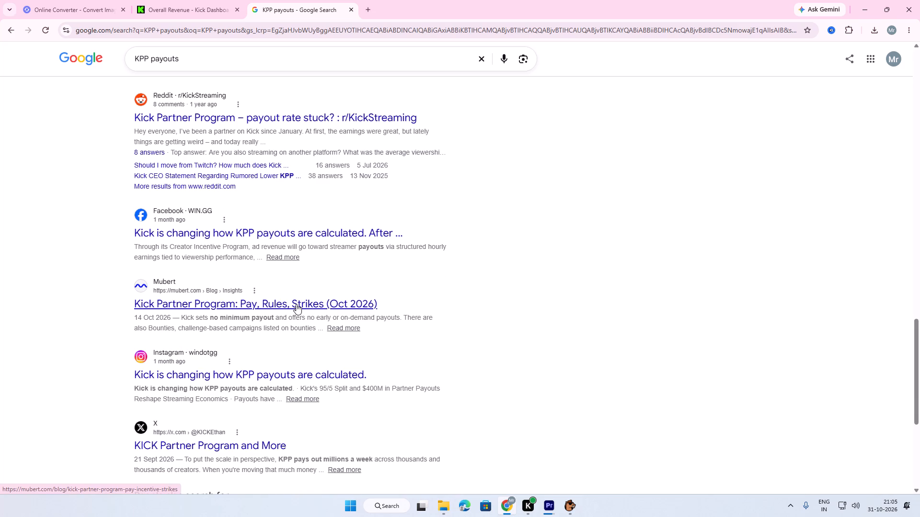
{"action": "scroll", "coordinate": [246, 331], "scroll_direction": "down", "scroll_amount": 2}
{"action": "scroll", "coordinate": [189, 341], "scroll_direction": "down", "scroll_amount": 2}
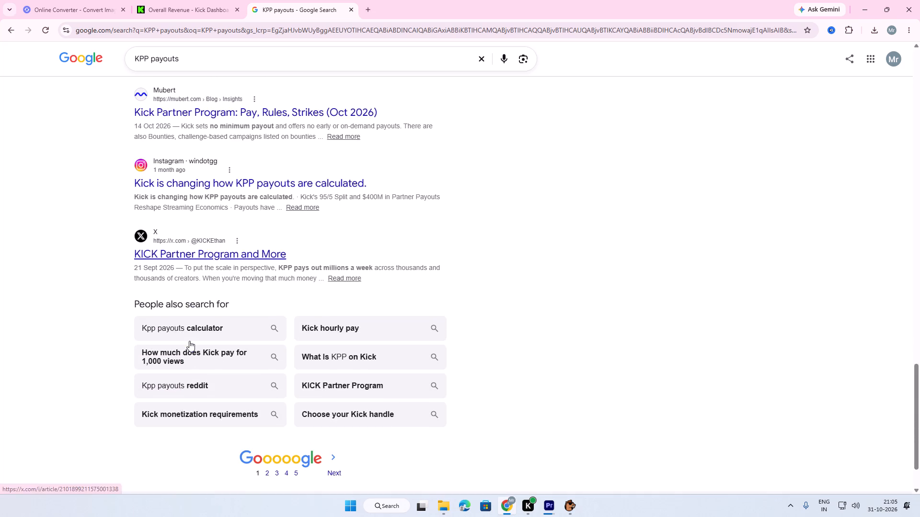
Open Mubert's "Kick Partner Program: Pay, Rules, Strikes" article, read down to its key facts, and close its tab.
{"action": "scroll", "coordinate": [198, 335], "scroll_direction": "up", "scroll_amount": 2}
{"action": "left_click", "coordinate": [272, 209]}
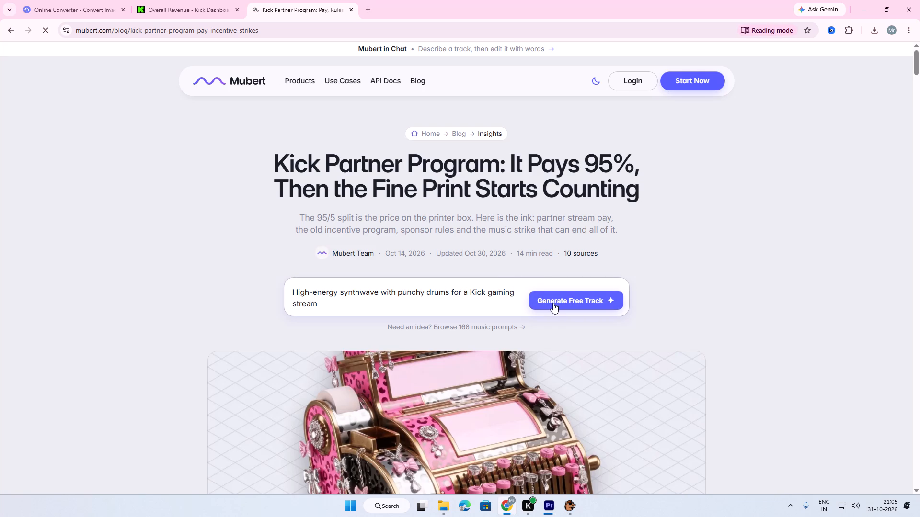
{"action": "scroll", "coordinate": [363, 322], "scroll_direction": "down", "scroll_amount": 3}
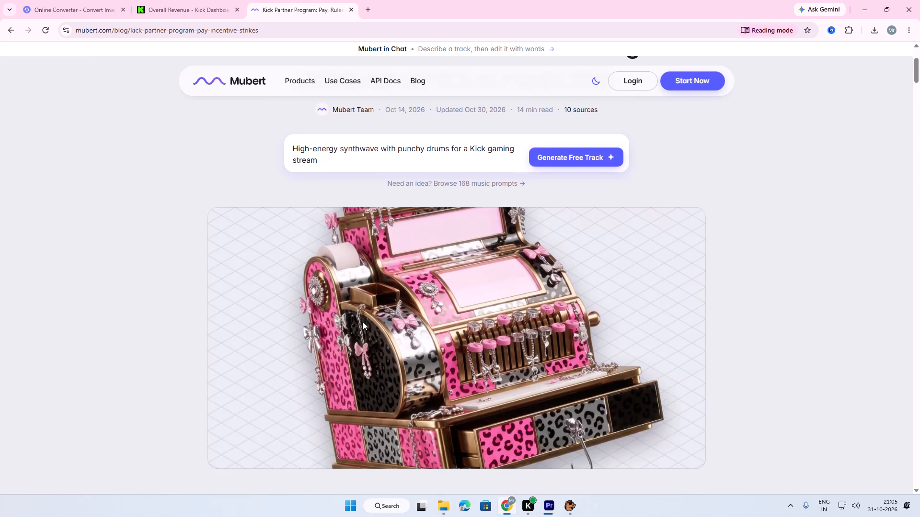
{"action": "scroll", "coordinate": [363, 322], "scroll_direction": "down", "scroll_amount": 6}
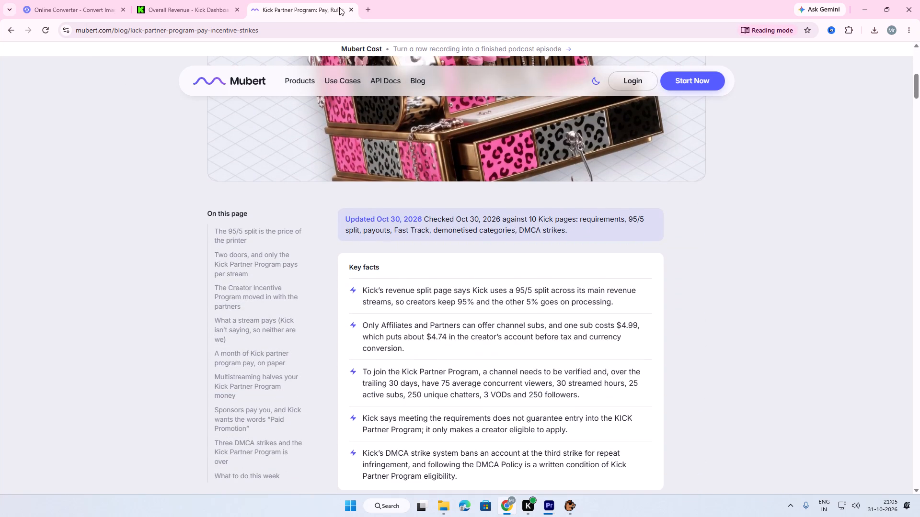
{"action": "left_click", "coordinate": [352, 9]}
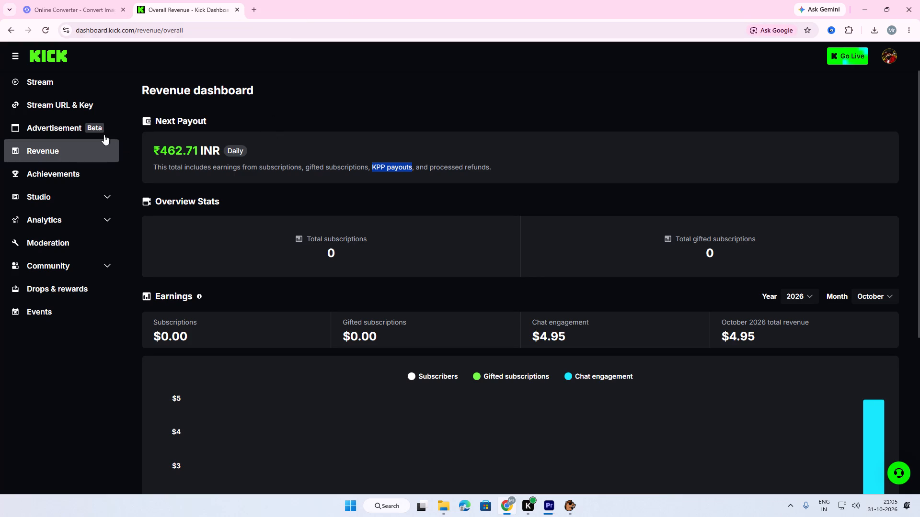
View the Kick dashboard's Advertisement page and the Stream page with its chat and activity feed, and close the Kick tab.
{"action": "left_click", "coordinate": [96, 125]}
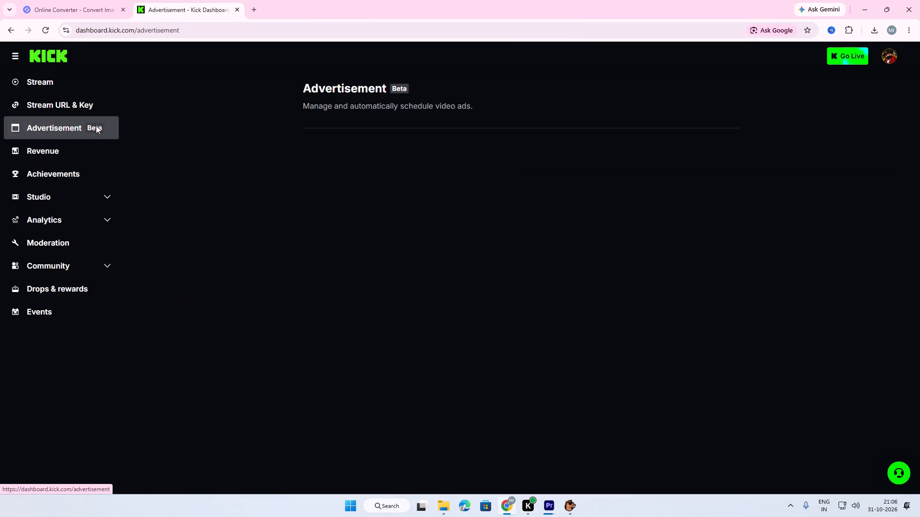
{"action": "left_click", "coordinate": [69, 98]}
{"action": "left_click", "coordinate": [71, 84]}
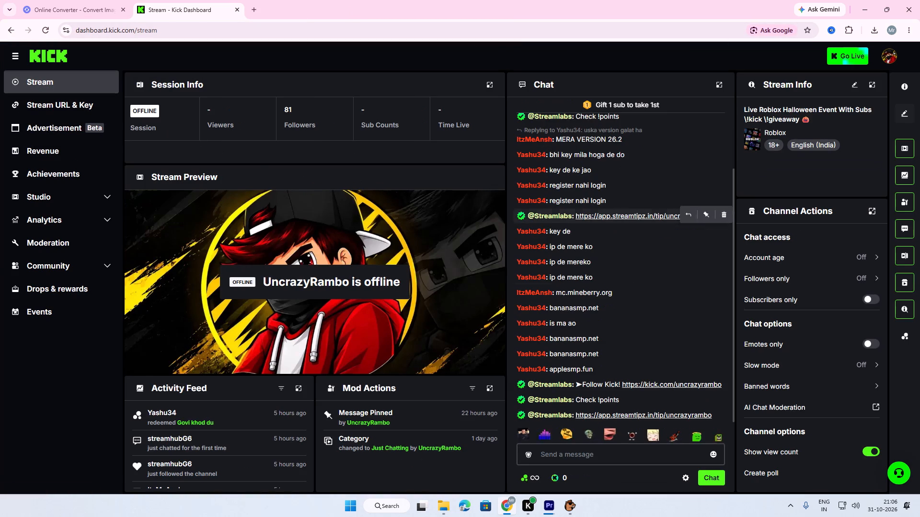
{"action": "scroll", "coordinate": [541, 321], "scroll_direction": "down", "scroll_amount": 1}
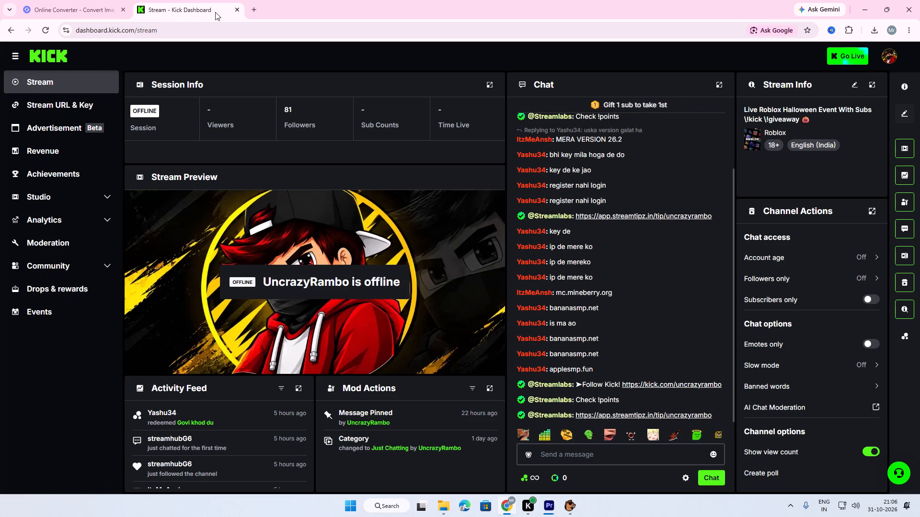
{"action": "left_click", "coordinate": [236, 10]}
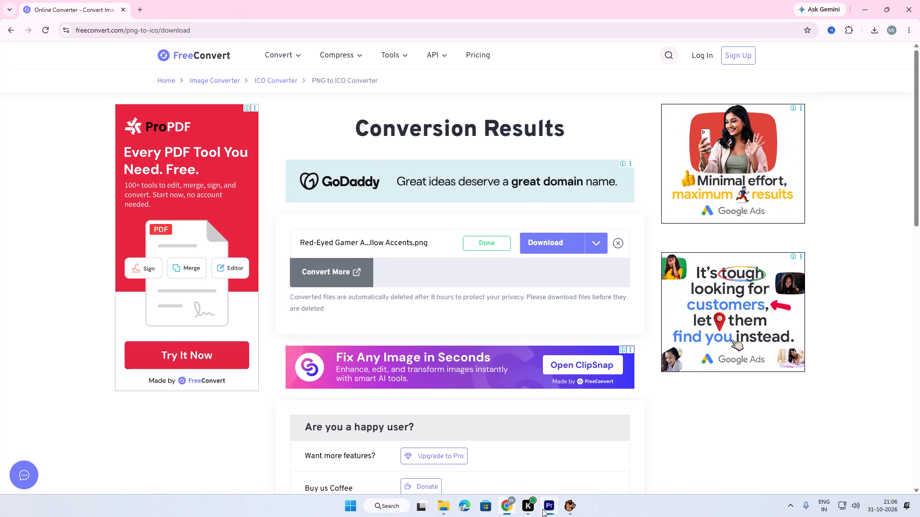
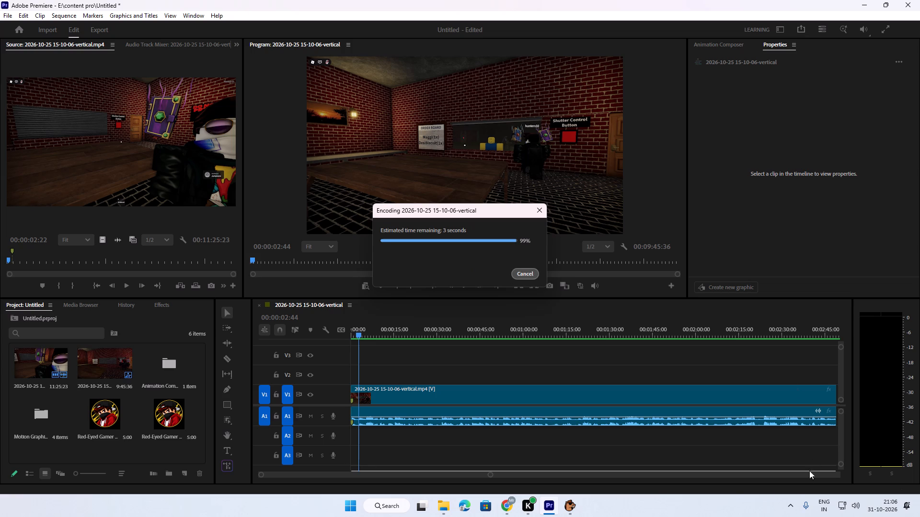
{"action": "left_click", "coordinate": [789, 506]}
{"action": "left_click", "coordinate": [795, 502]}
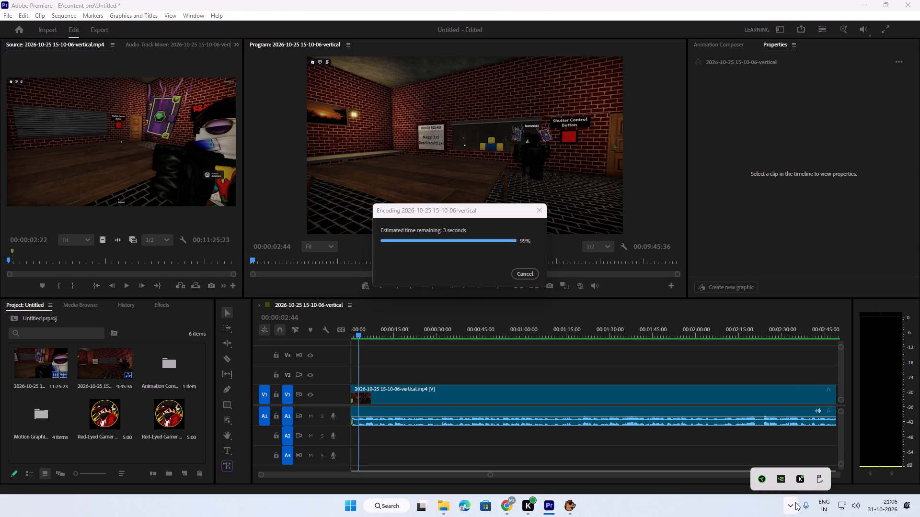